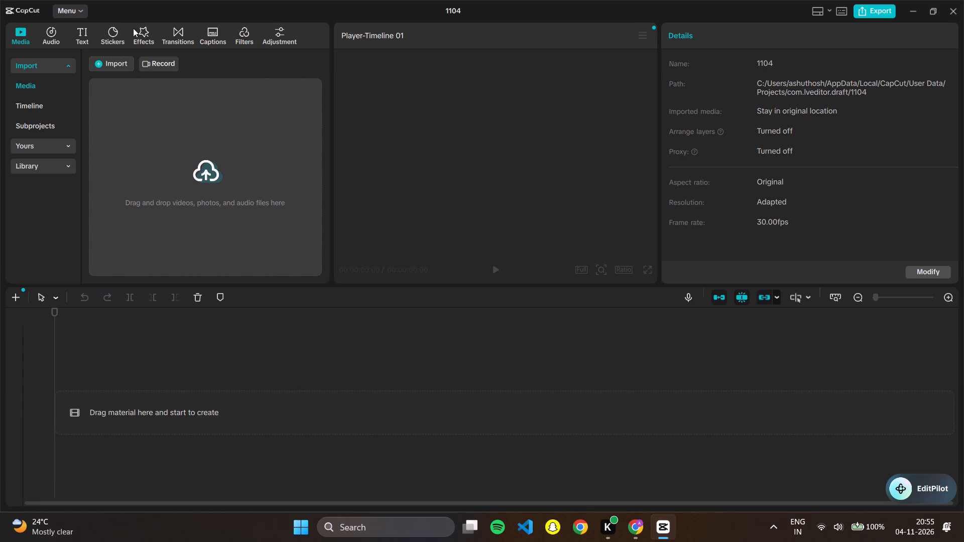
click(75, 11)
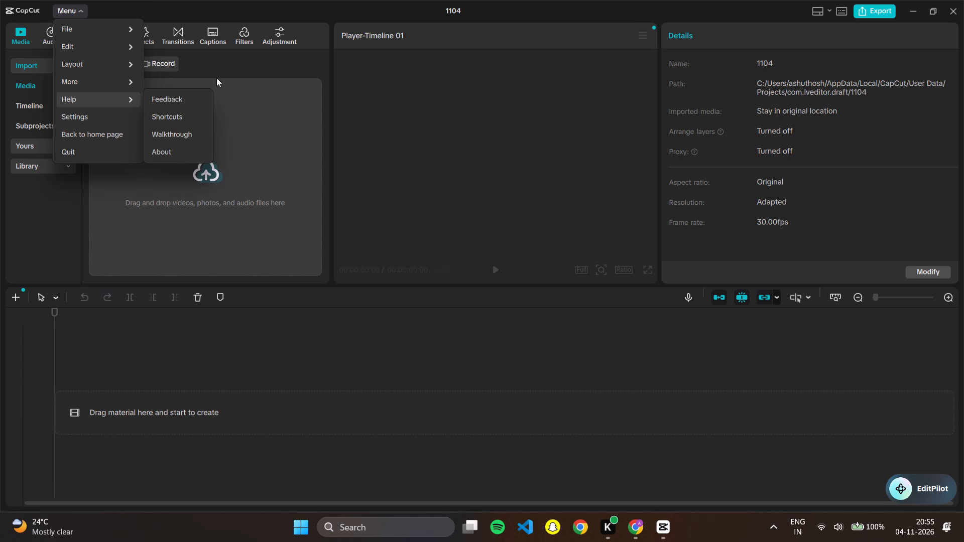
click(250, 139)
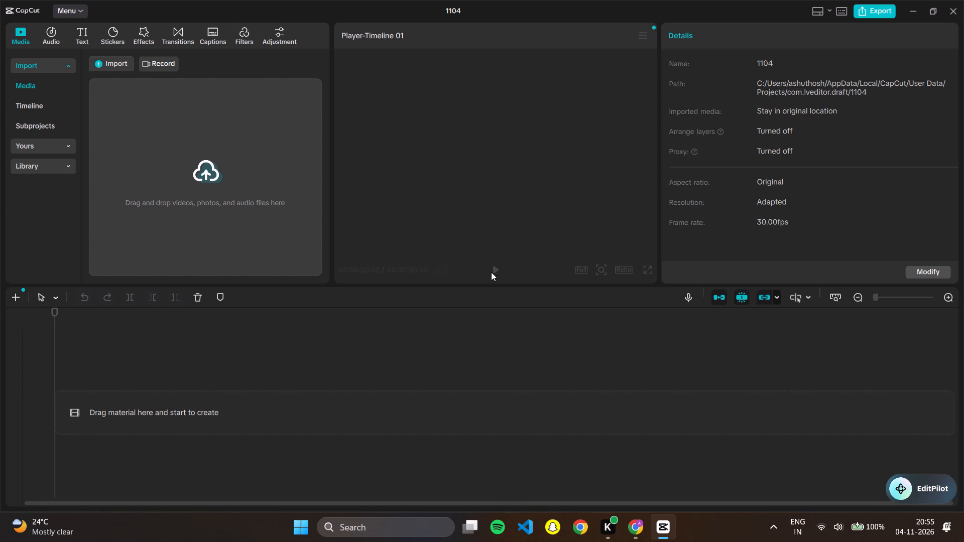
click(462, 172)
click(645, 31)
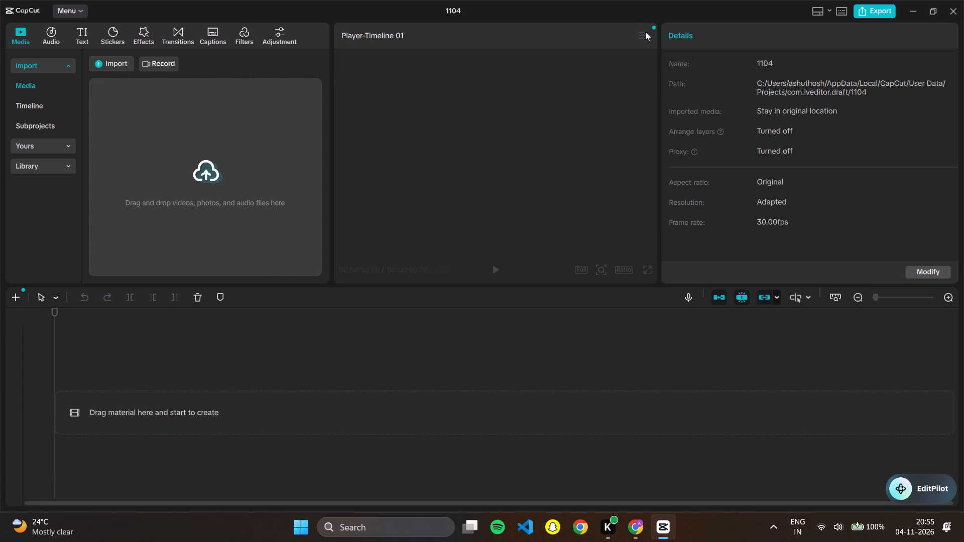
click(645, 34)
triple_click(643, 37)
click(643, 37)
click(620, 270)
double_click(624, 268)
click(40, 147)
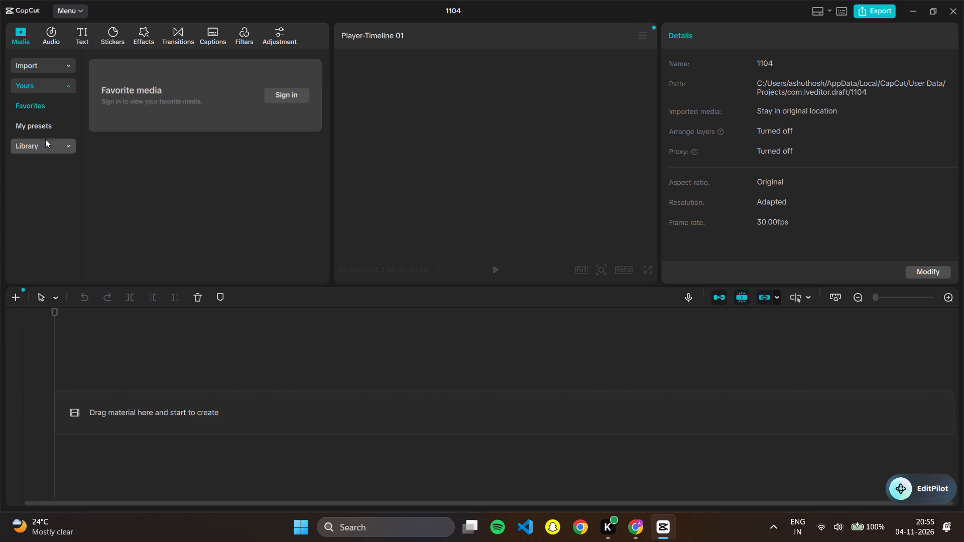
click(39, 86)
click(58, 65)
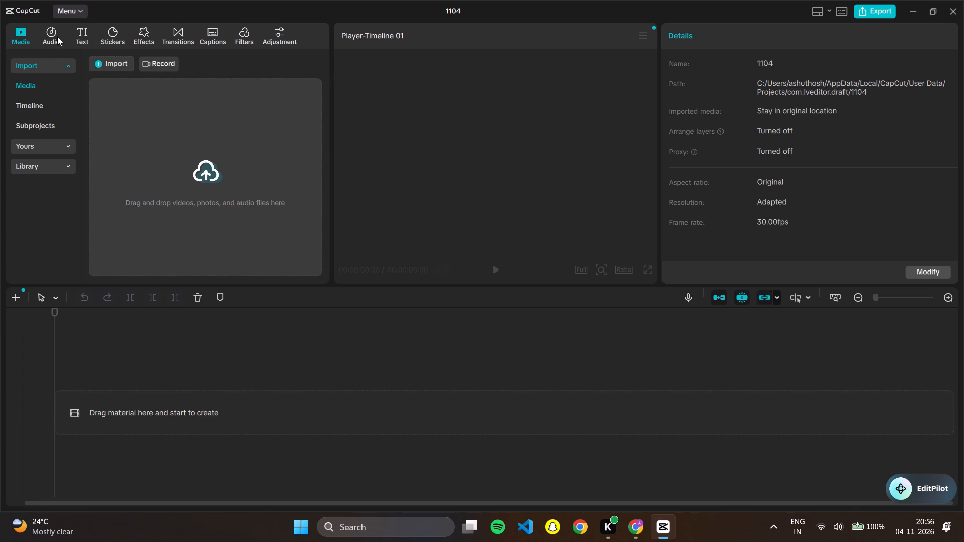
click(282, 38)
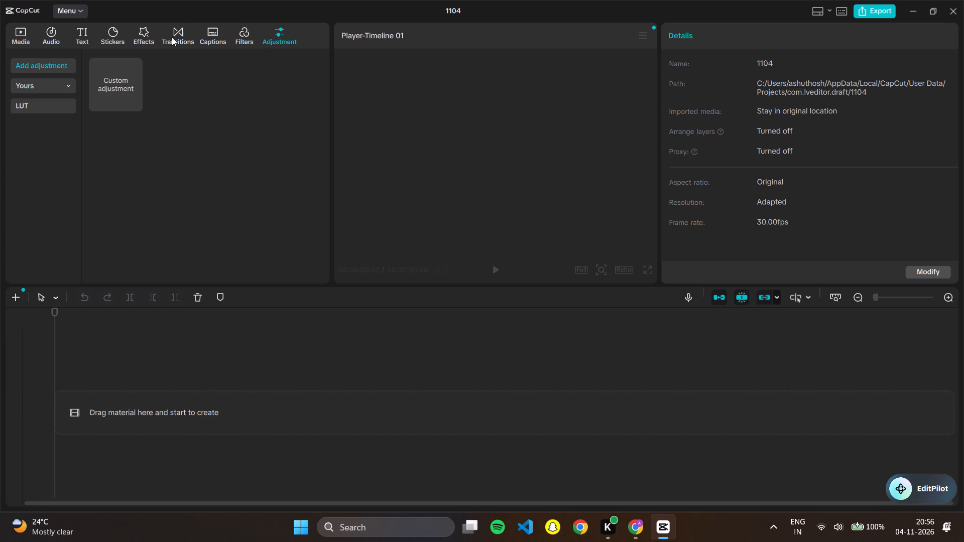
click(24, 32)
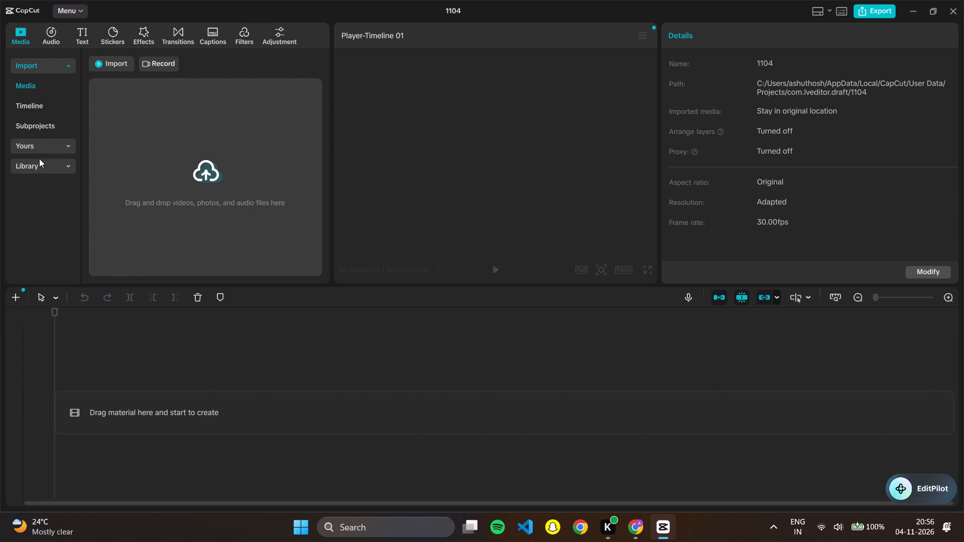
Open the stock media library and try reloading its content.
click(48, 142)
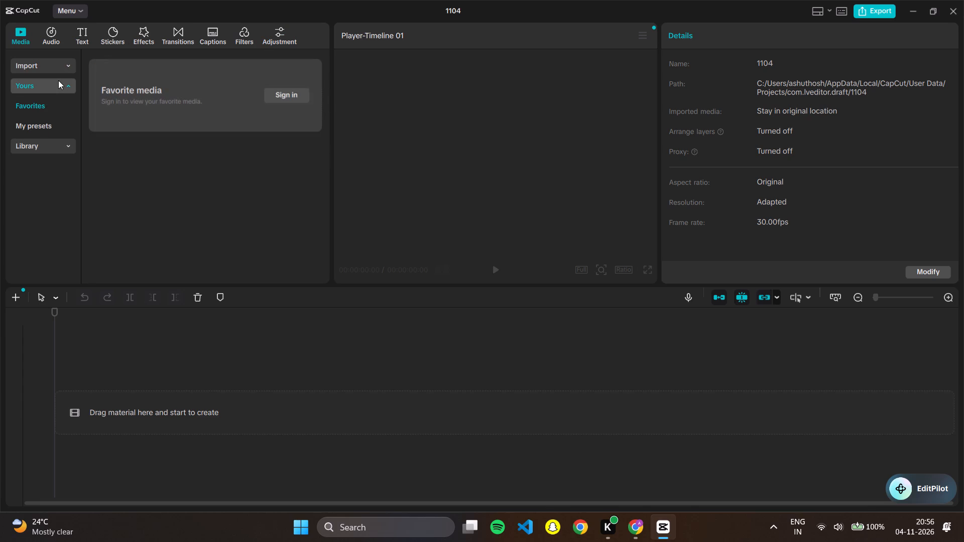
click(58, 80)
click(59, 105)
click(59, 105)
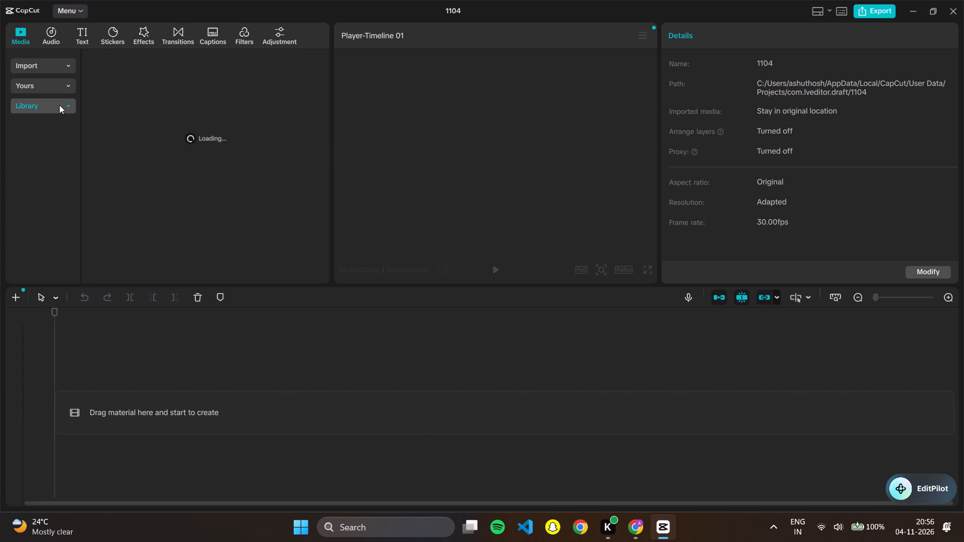
click(60, 105)
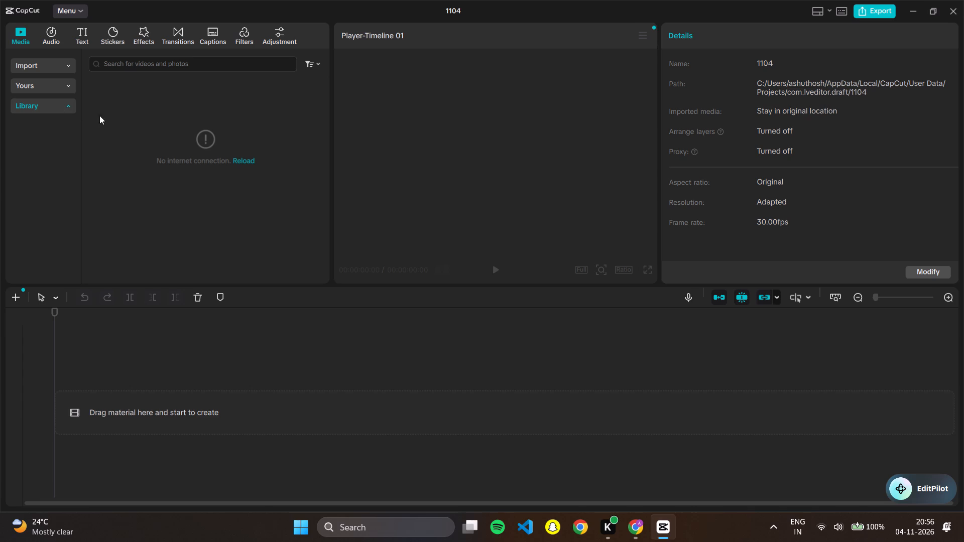
click(249, 162)
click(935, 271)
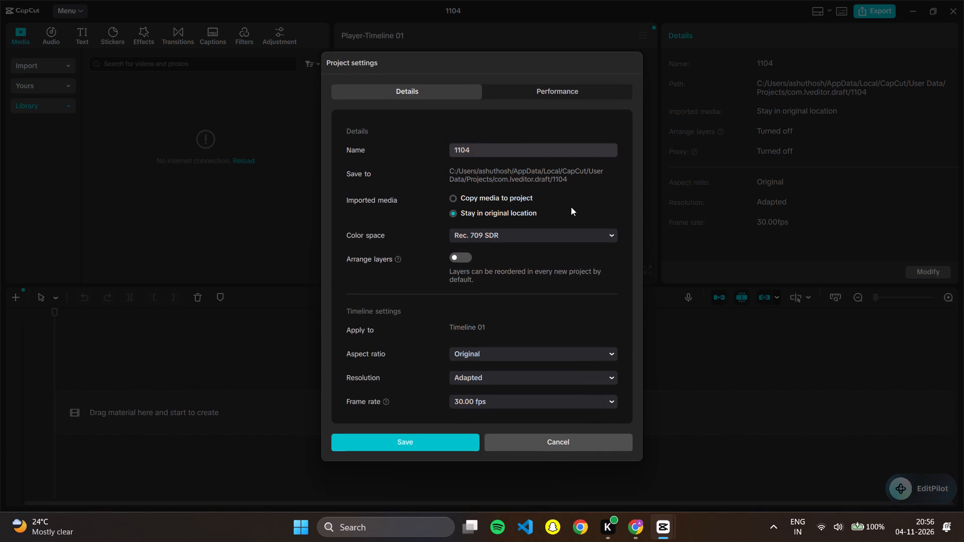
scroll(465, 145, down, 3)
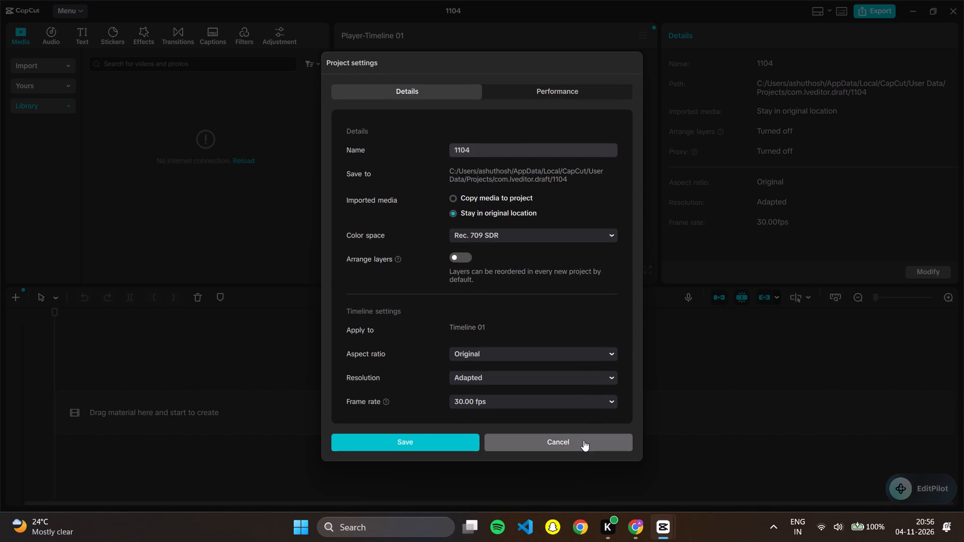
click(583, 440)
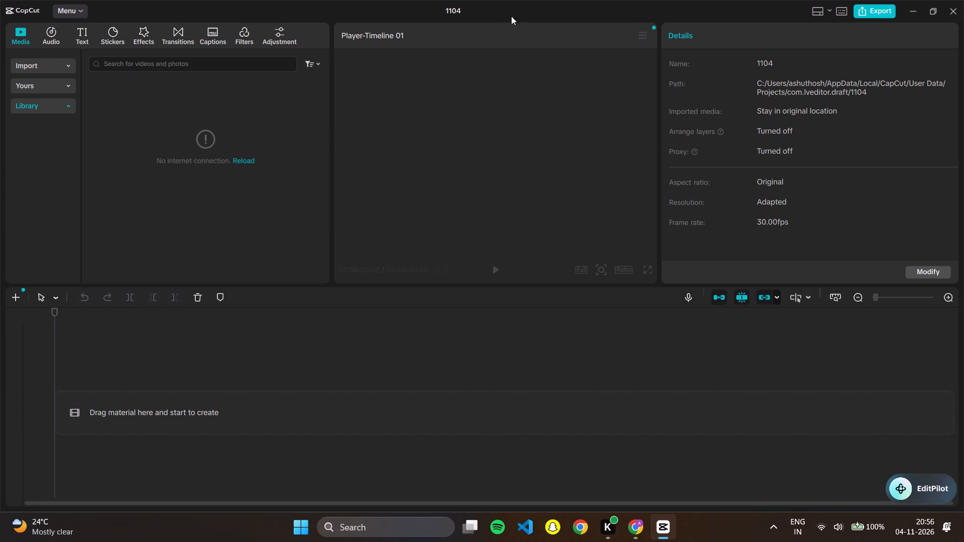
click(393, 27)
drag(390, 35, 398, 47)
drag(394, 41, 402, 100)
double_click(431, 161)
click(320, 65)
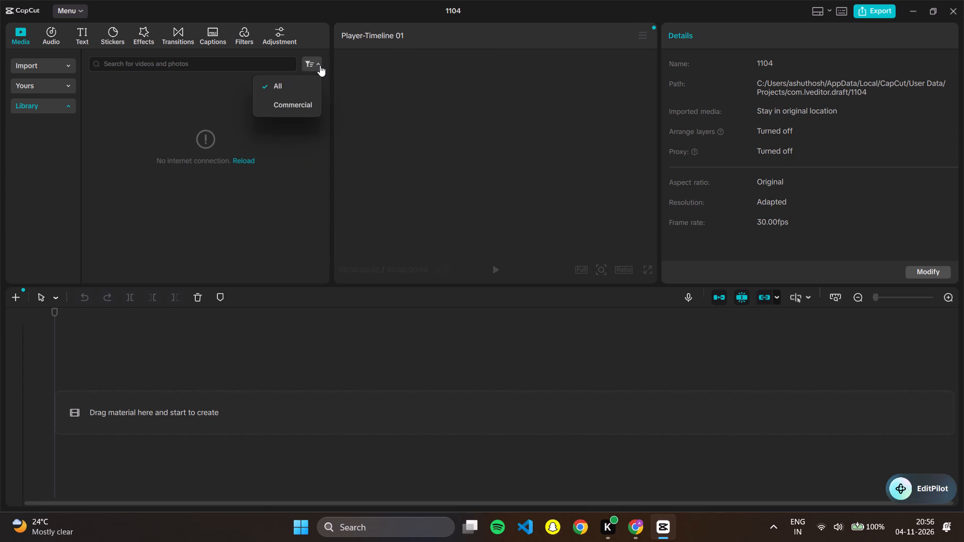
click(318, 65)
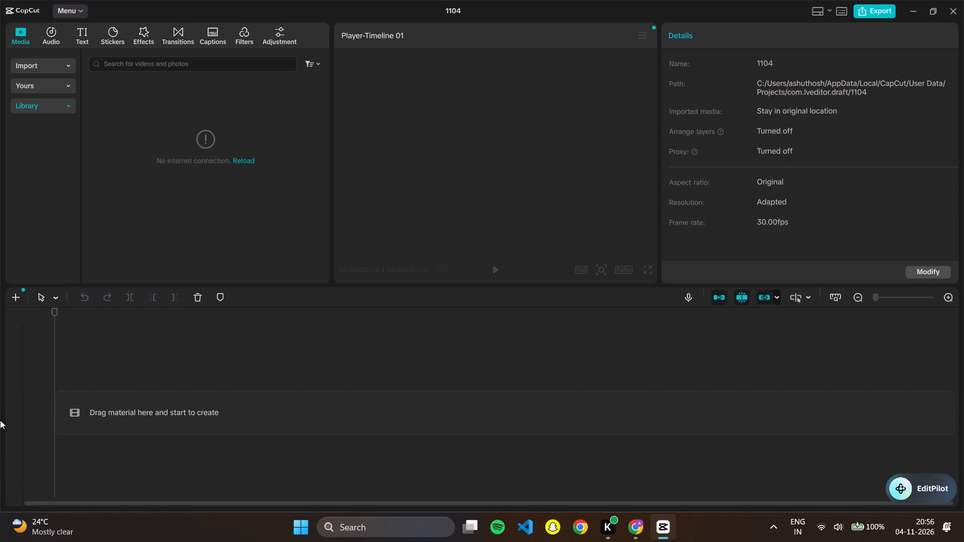
Import the set of cricket photos from the device into the project's media.
click(67, 68)
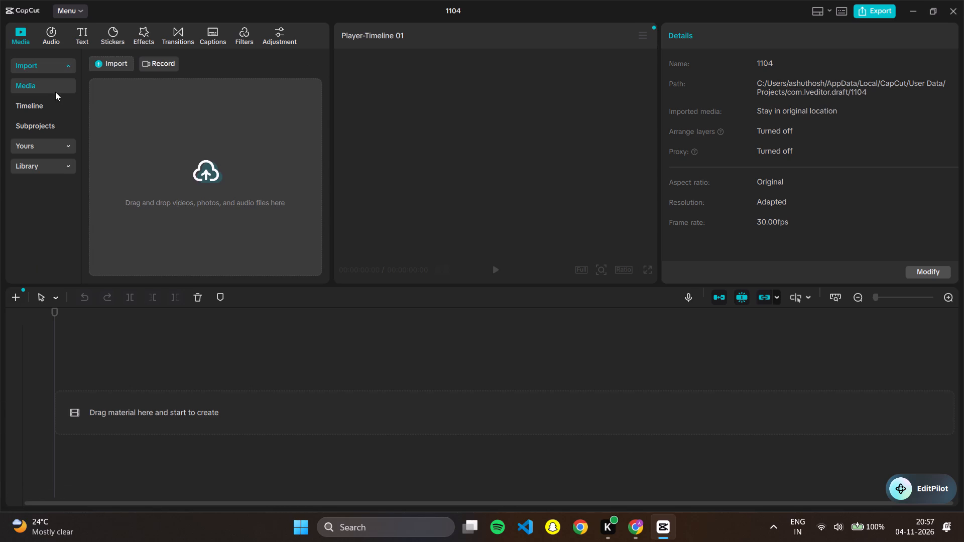
click(119, 65)
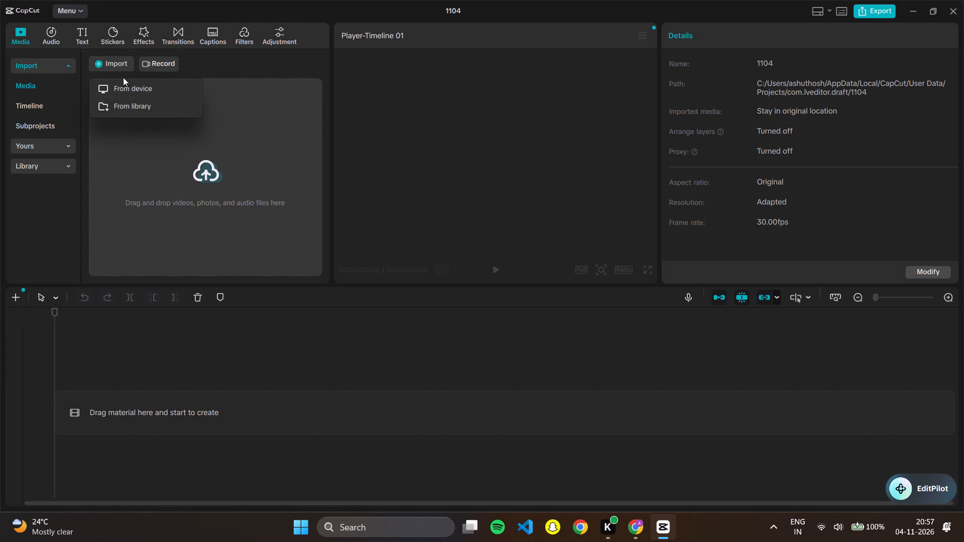
click(126, 87)
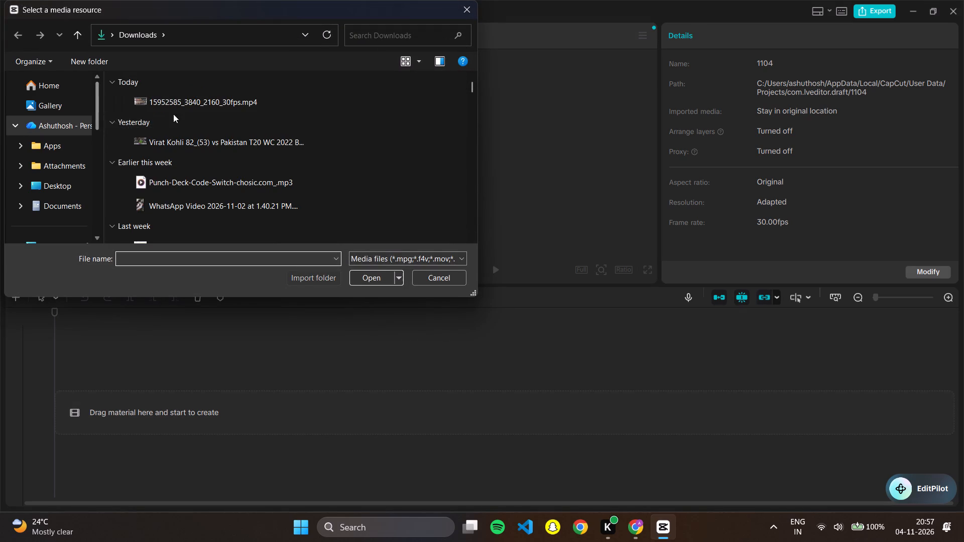
scroll(63, 167, down, 2)
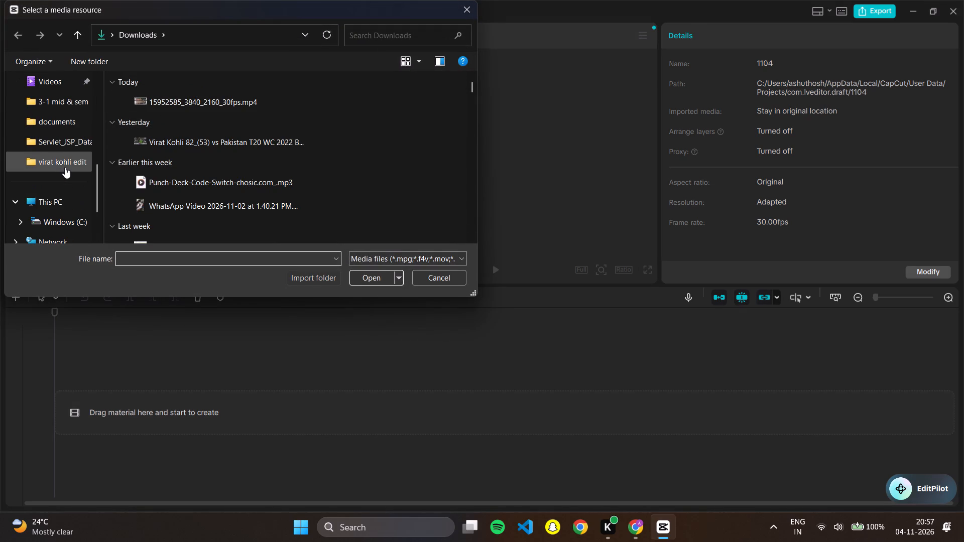
scroll(67, 166, up, 2)
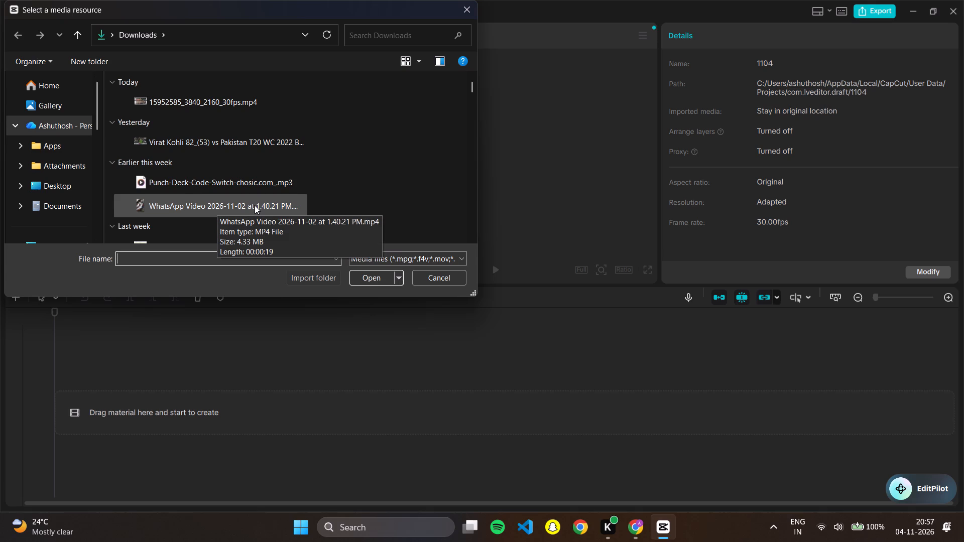
Import all the photos from the "virat kohli edit" folder on the Desktop into the project's media.
scroll(80, 188, down, 2)
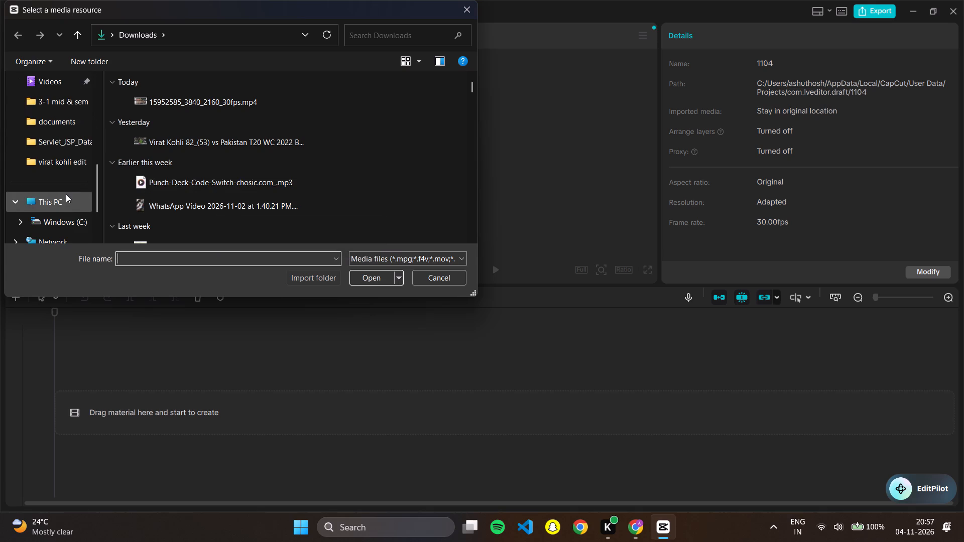
scroll(60, 154, up, 1)
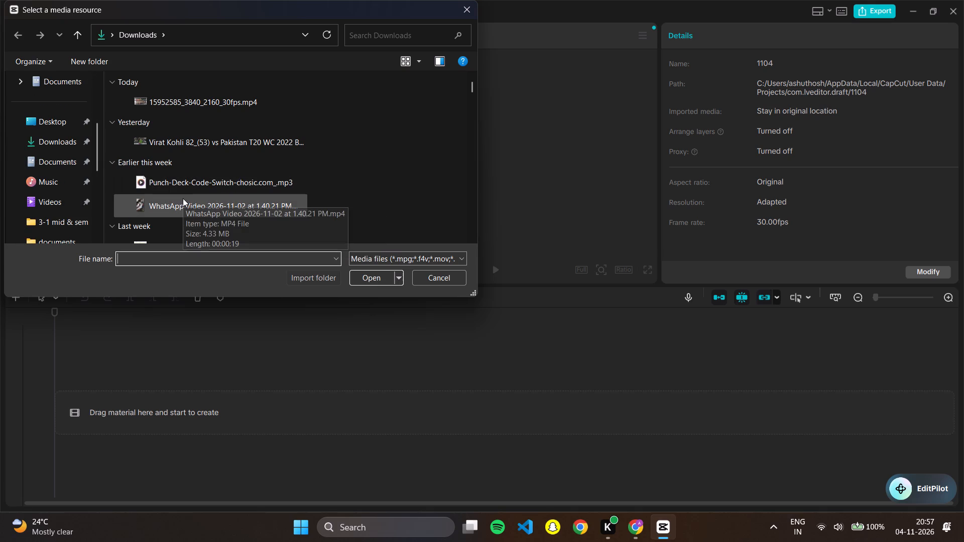
click(183, 198)
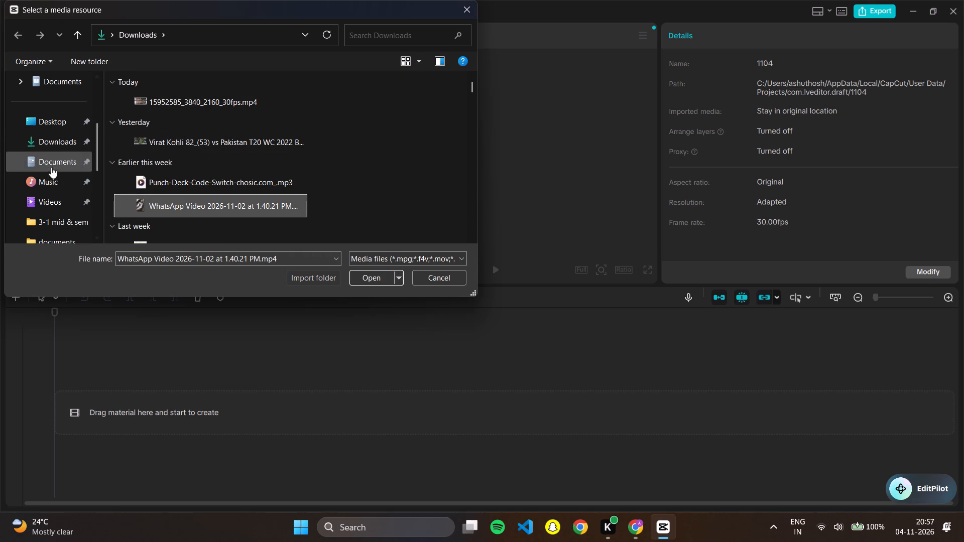
scroll(55, 191, down, 1)
scroll(55, 191, up, 1)
scroll(65, 189, down, 1)
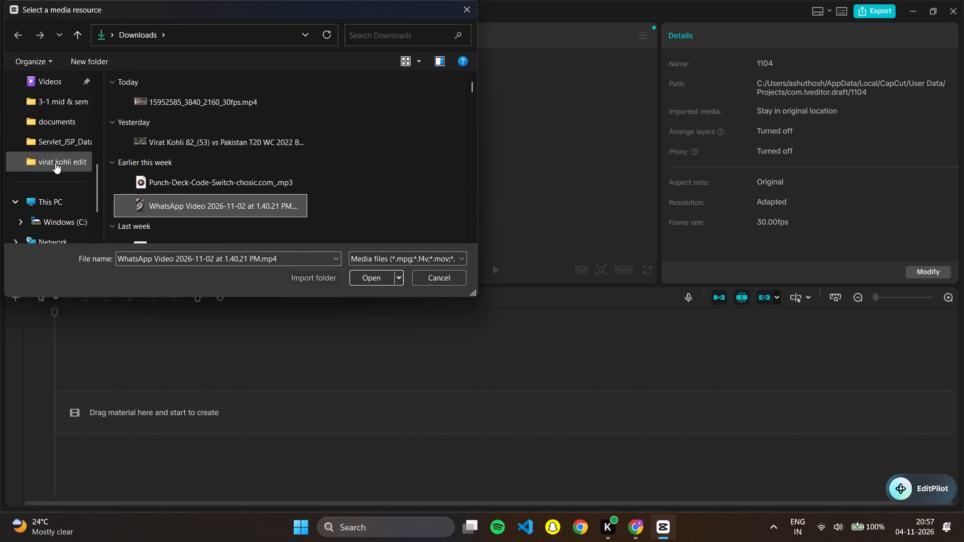
scroll(50, 151, up, 1)
click(65, 127)
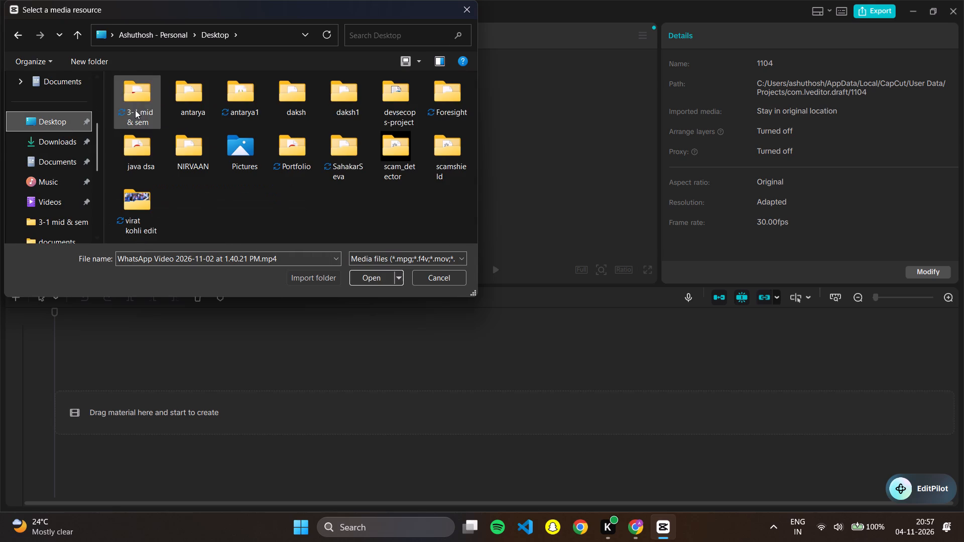
double_click(136, 191)
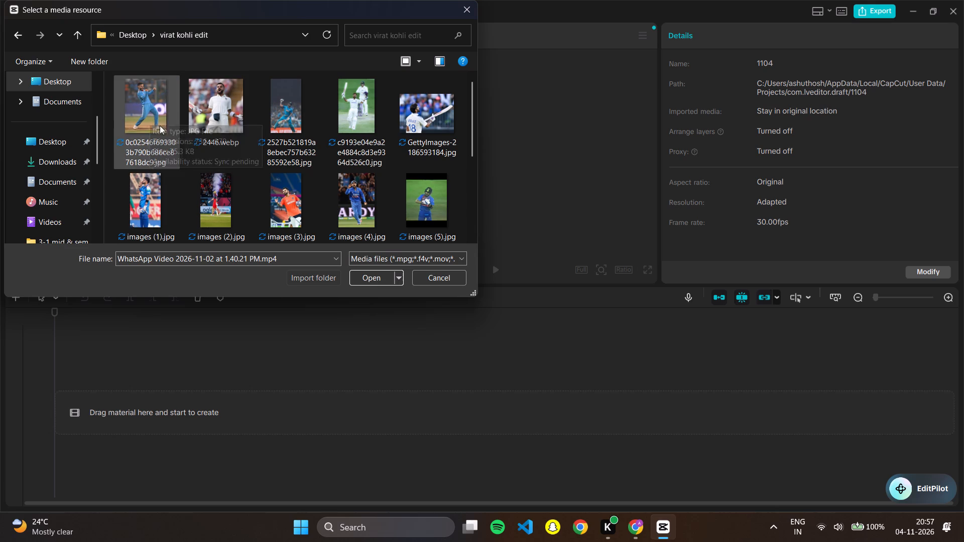
drag(153, 111, 238, 113)
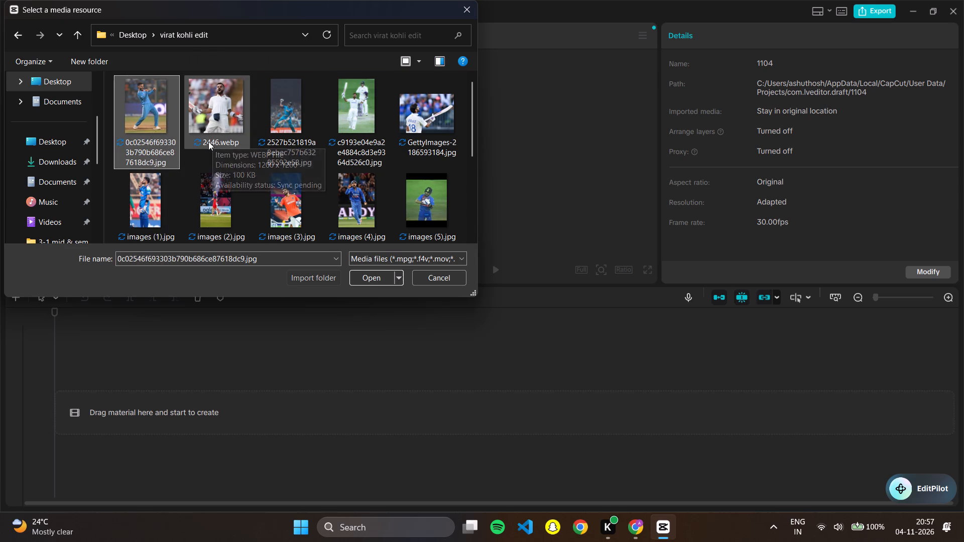
key(ctrl+a)
click(372, 276)
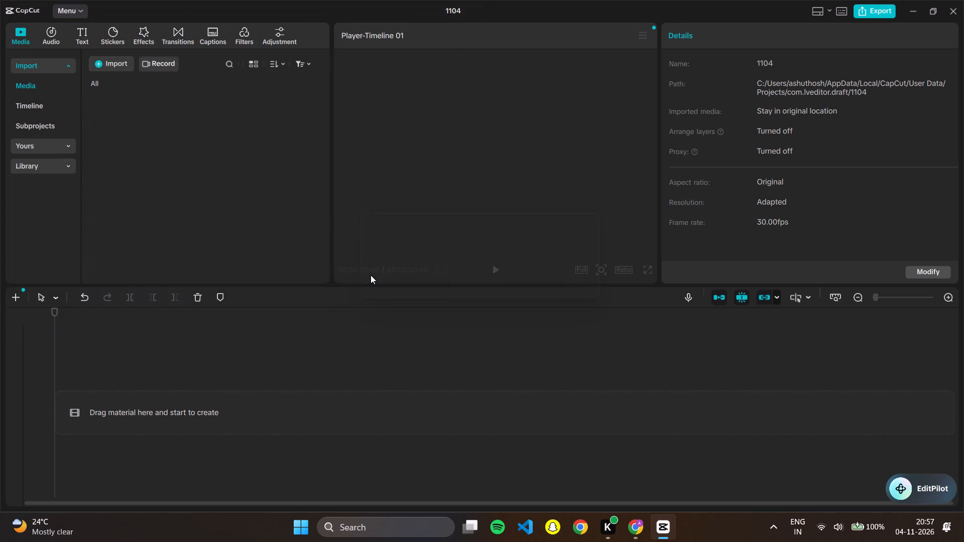
Place the imported photo images (3).jpg at the start of the empty timeline.
scroll(306, 223, down, 2)
scroll(306, 223, up, 1)
scroll(306, 224, down, 2)
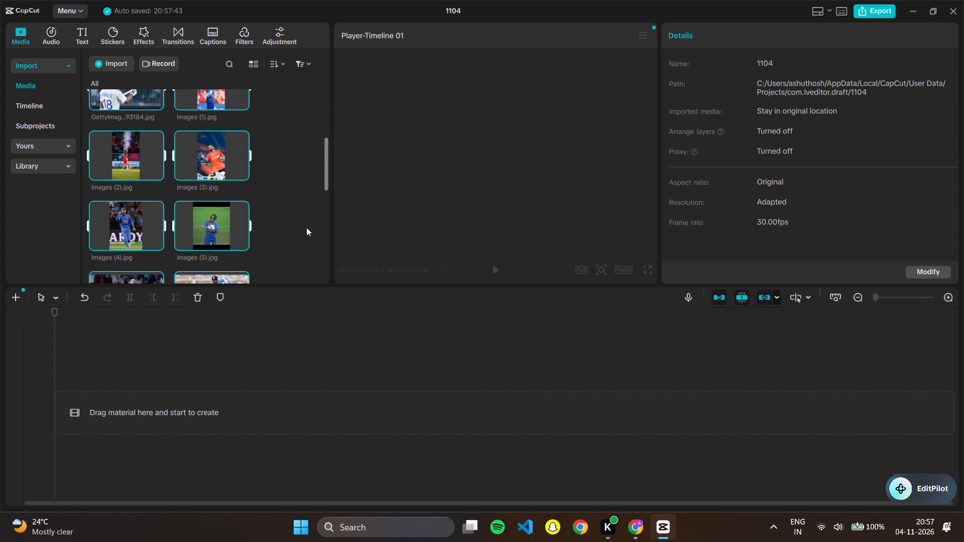
scroll(306, 227, down, 5)
scroll(300, 222, up, 10)
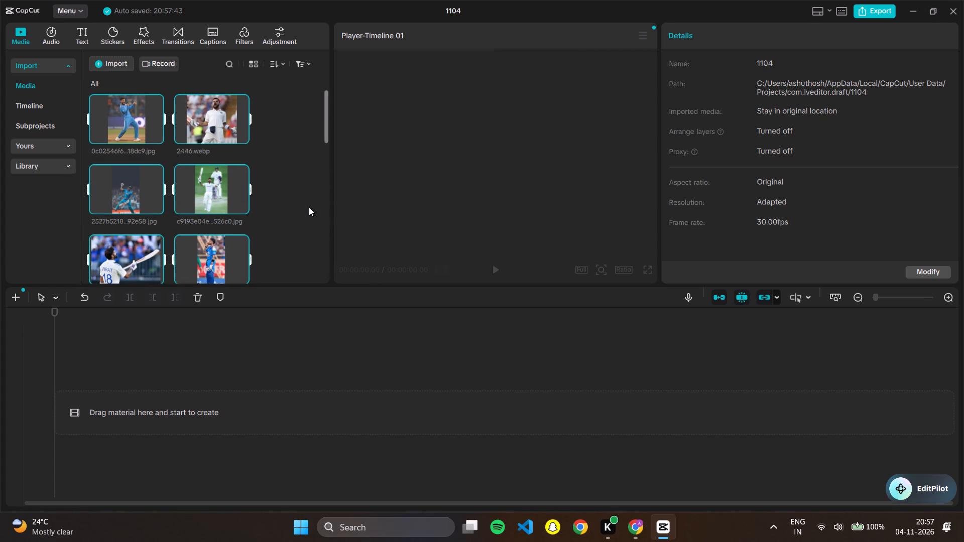
click(295, 149)
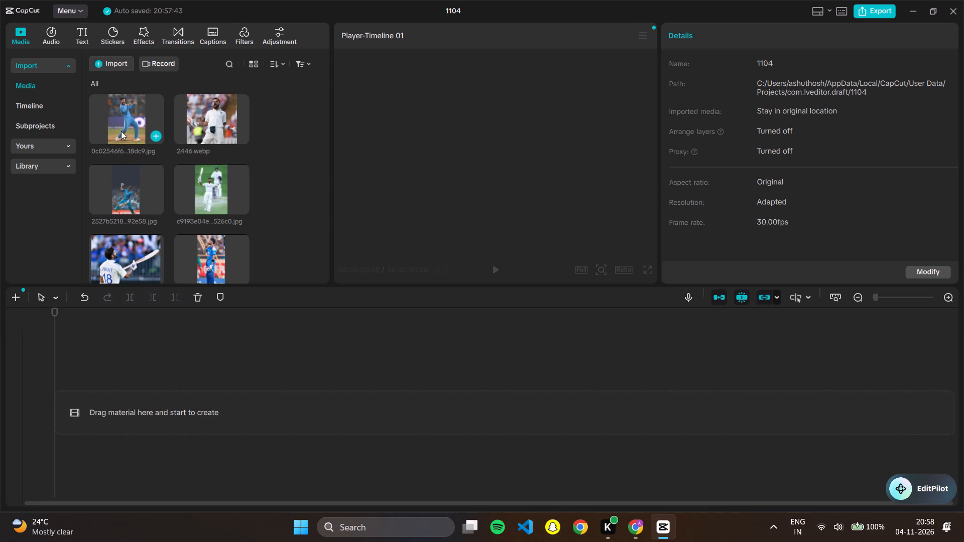
scroll(189, 241, down, 1)
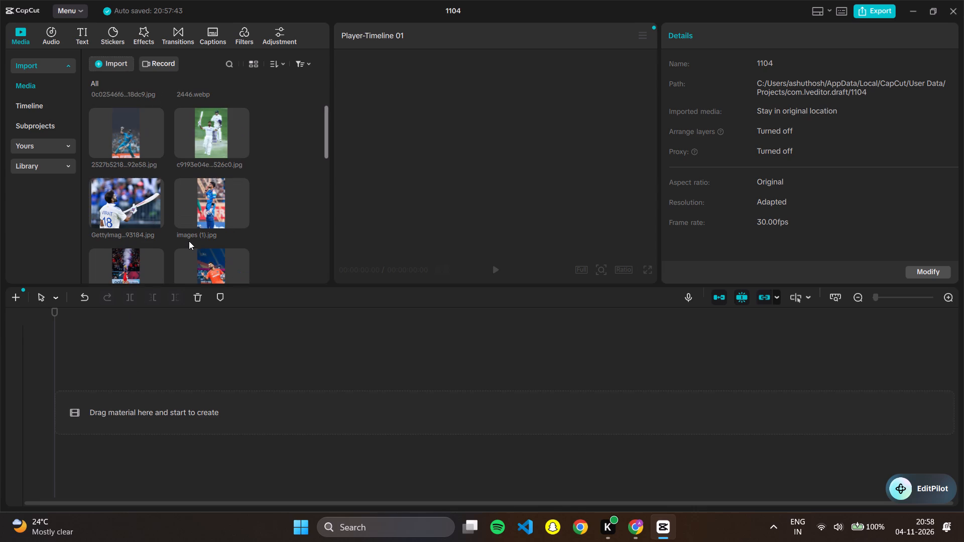
scroll(189, 241, down, 1)
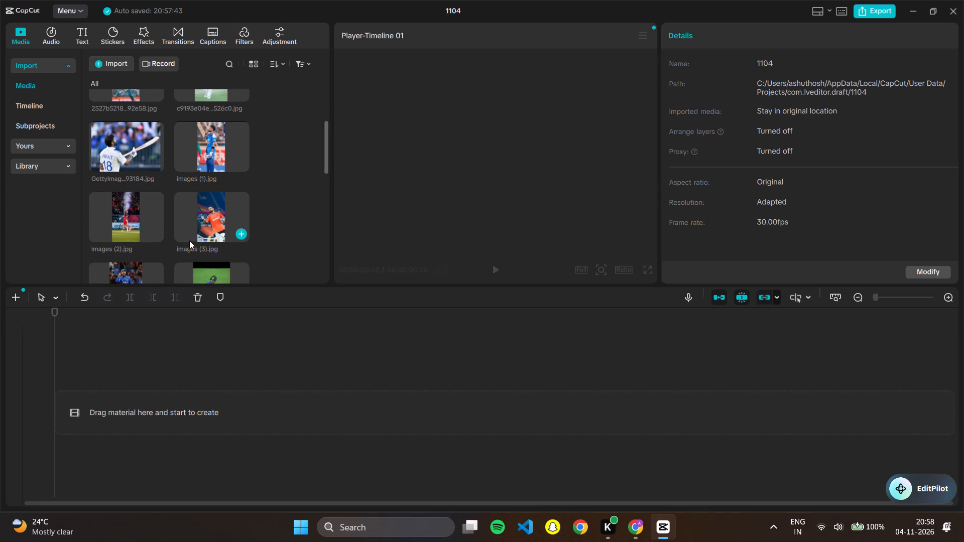
drag(218, 221, 123, 392)
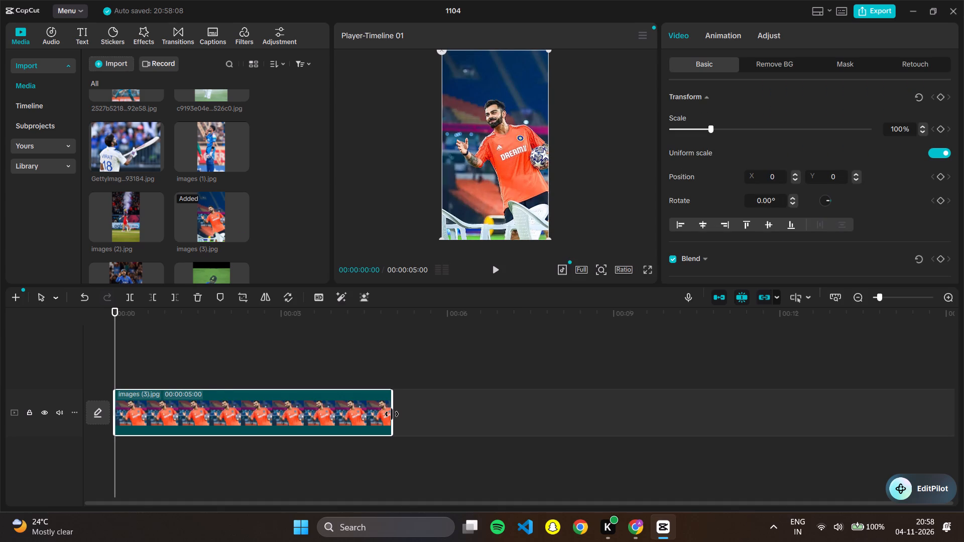
Trim the end of the images (3).jpg clip to a duration of 00:00:01:18.
drag(392, 414, 202, 408)
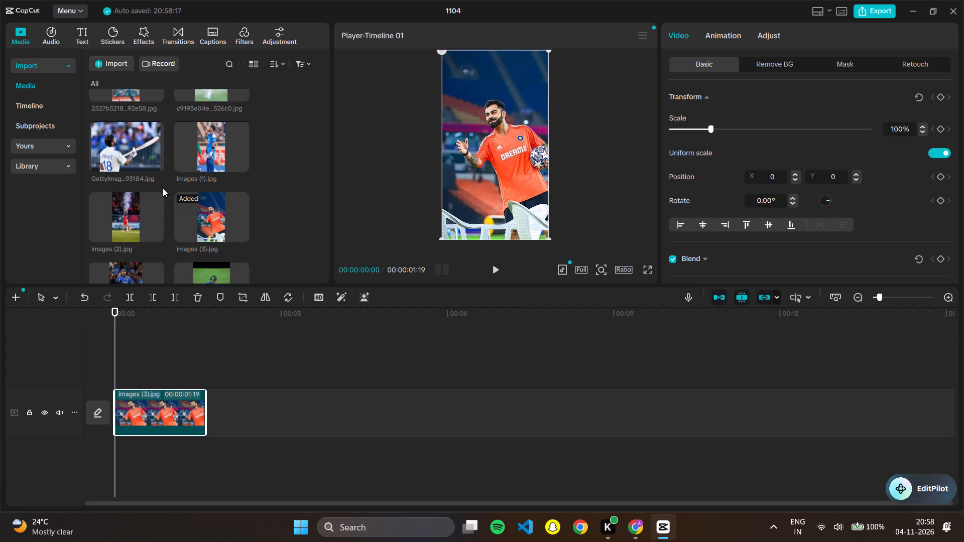
scroll(156, 203, up, 2)
scroll(158, 202, down, 2)
scroll(158, 202, up, 2)
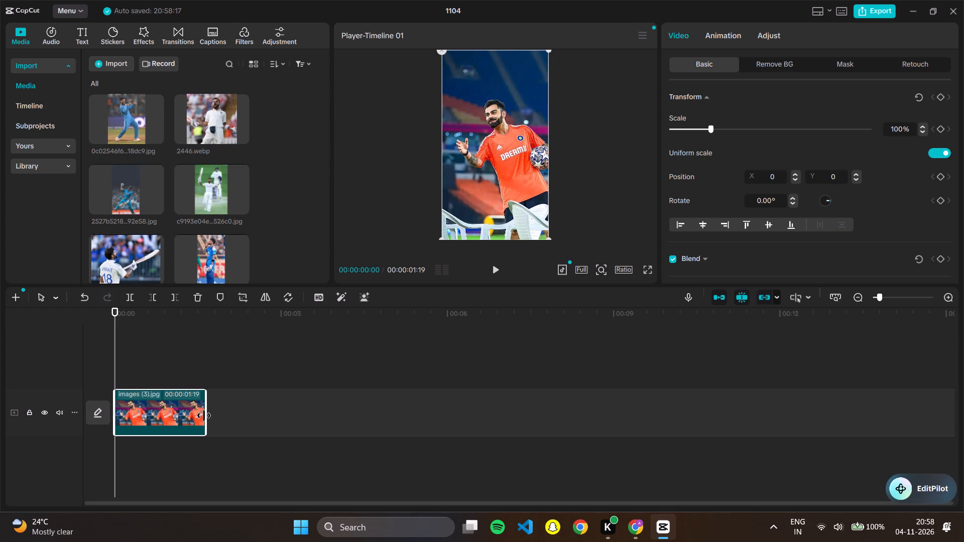
drag(207, 408, 176, 409)
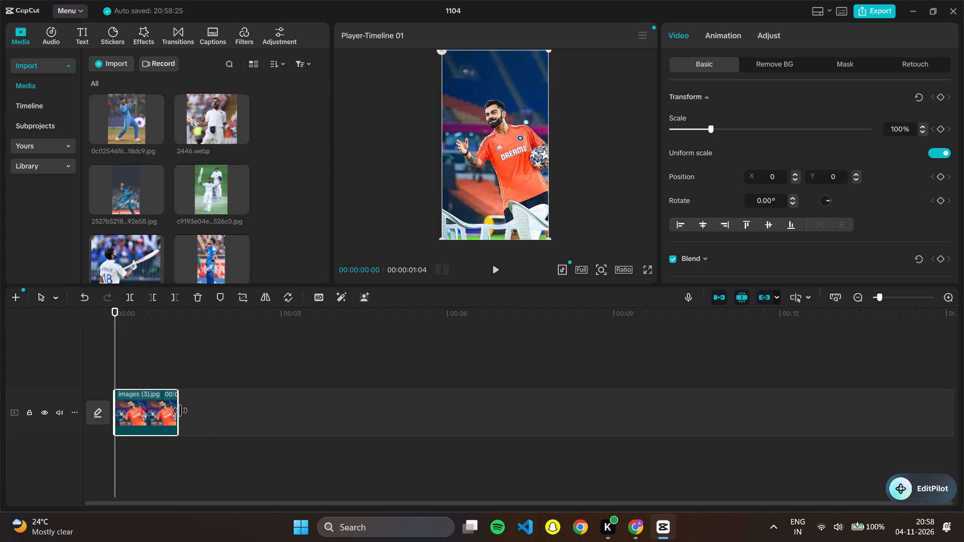
drag(180, 411, 204, 414)
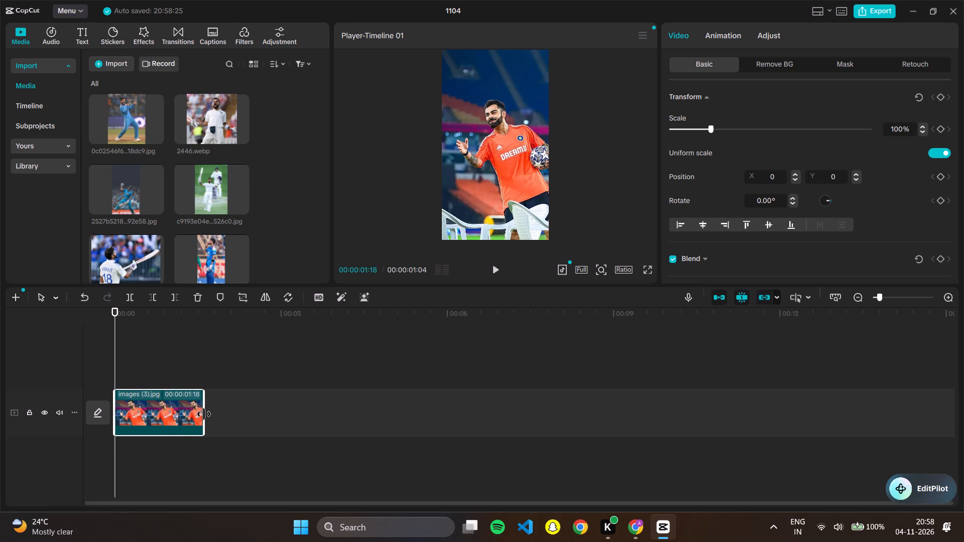
Shorten the images (3).jpg clip further so it ends at 00:00:01:06.
drag(204, 414, 181, 416)
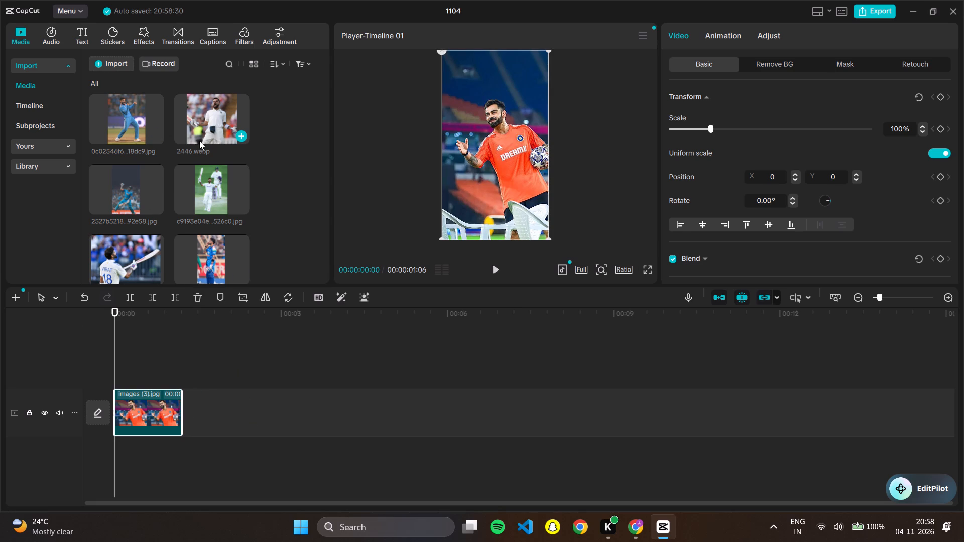
Append the photos 0c02546f6...18dc9.jpg and 2527b5218...92e58.jpg, in that order, directly after the images (3).jpg clip on the main track.
drag(129, 128, 242, 348)
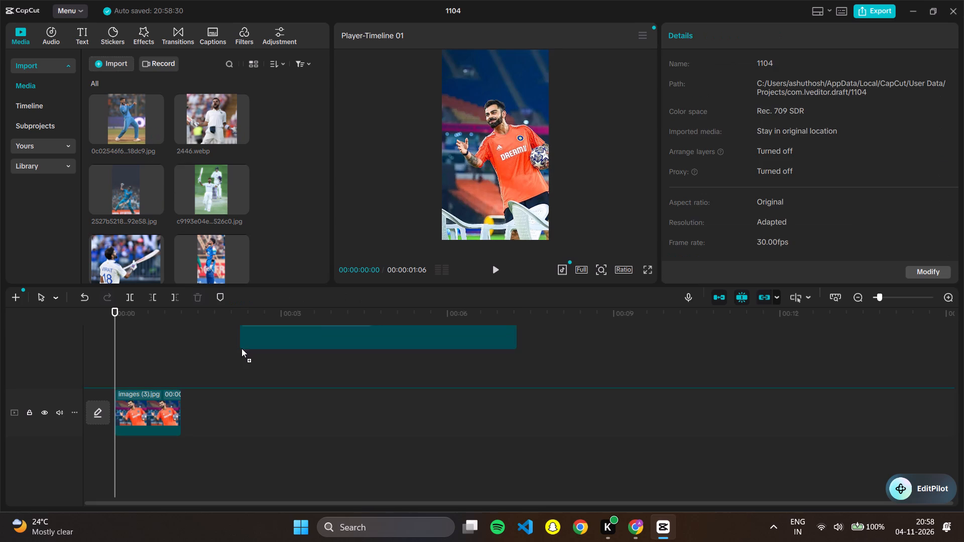
drag(242, 348, 213, 412)
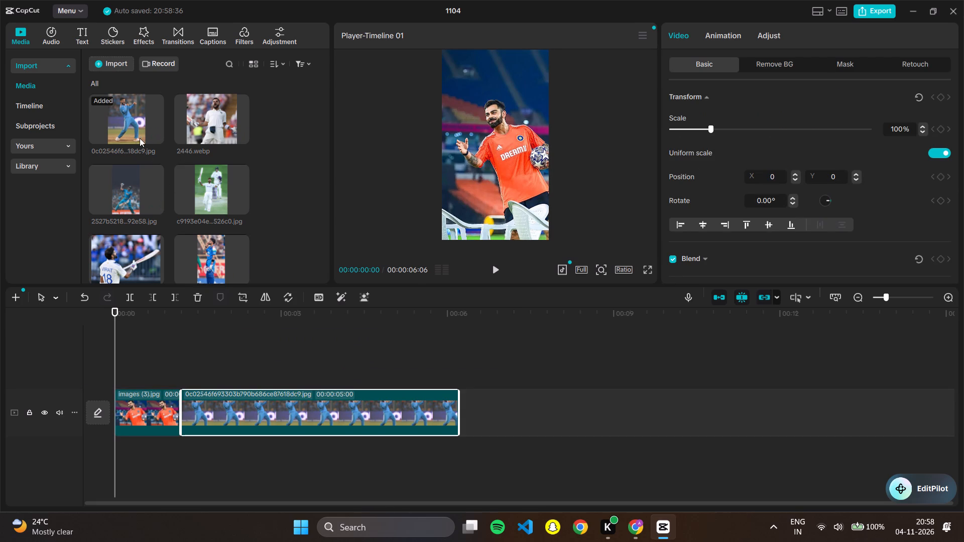
drag(131, 184, 218, 257)
drag(218, 257, 469, 414)
Trim the end of the 0c02546f6...18dc9.jpg clip to a duration of about one second.
click(395, 414)
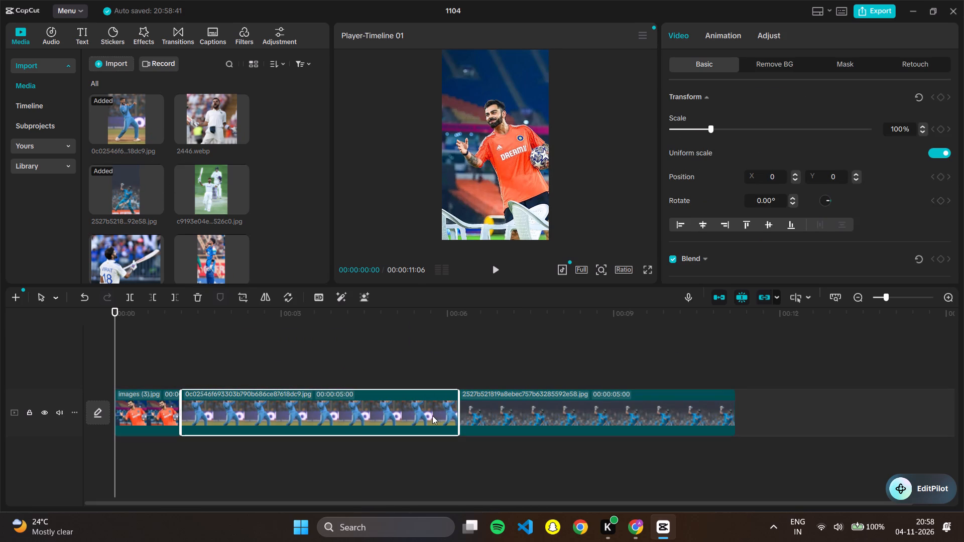
drag(459, 413, 253, 413)
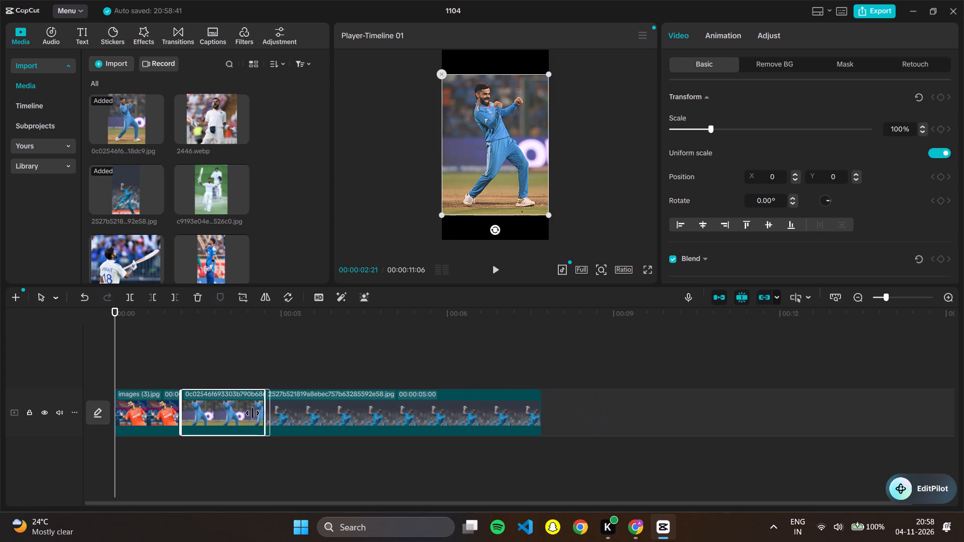
drag(253, 413, 240, 413)
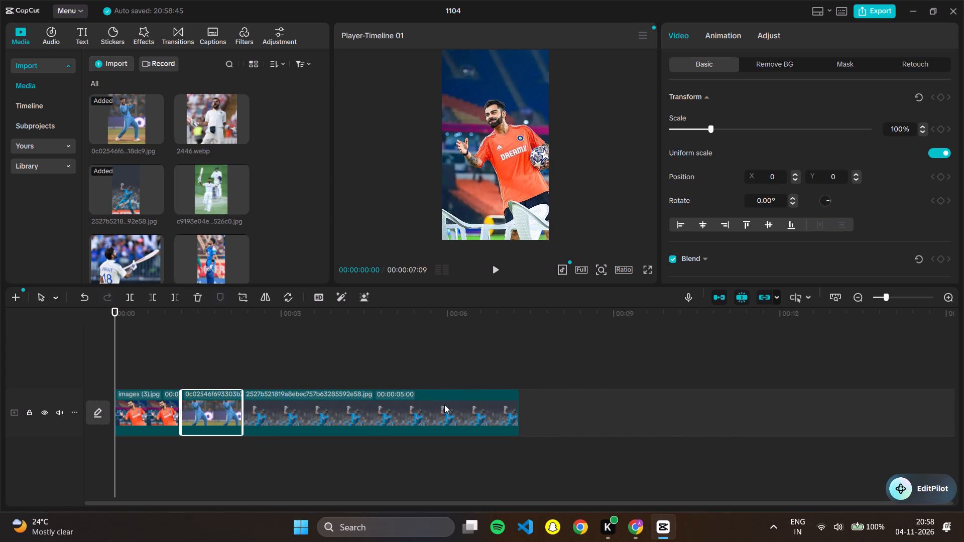
Trim the end of the 2527b5218...92e58.jpg clip so it ends at 00:00:03:18.
click(438, 404)
drag(521, 412, 343, 421)
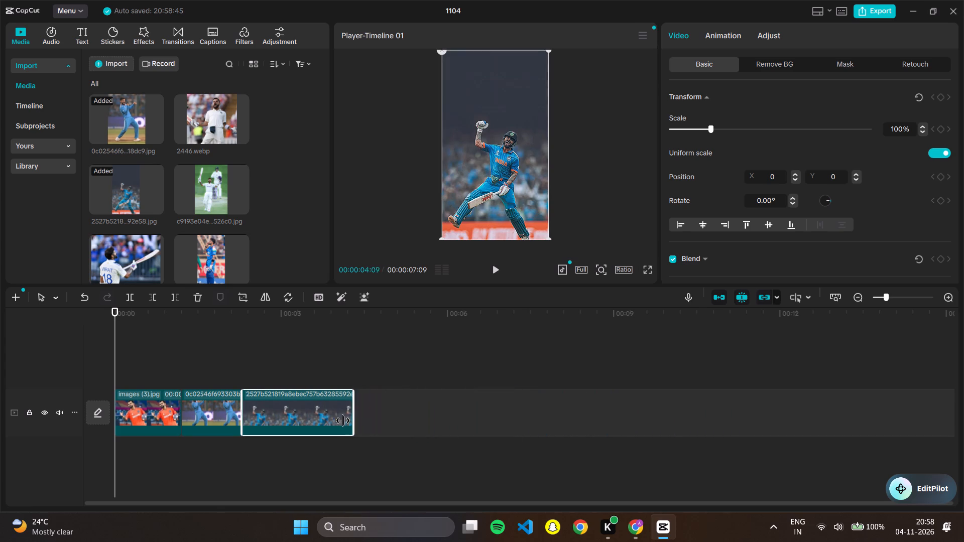
drag(343, 421, 312, 419)
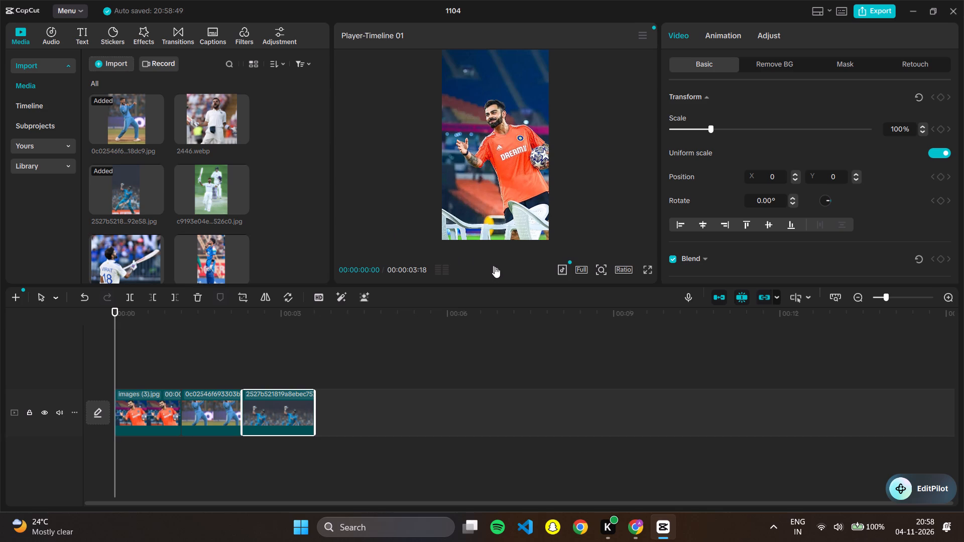
Set the project's aspect ratio to 9:16.
click(622, 271)
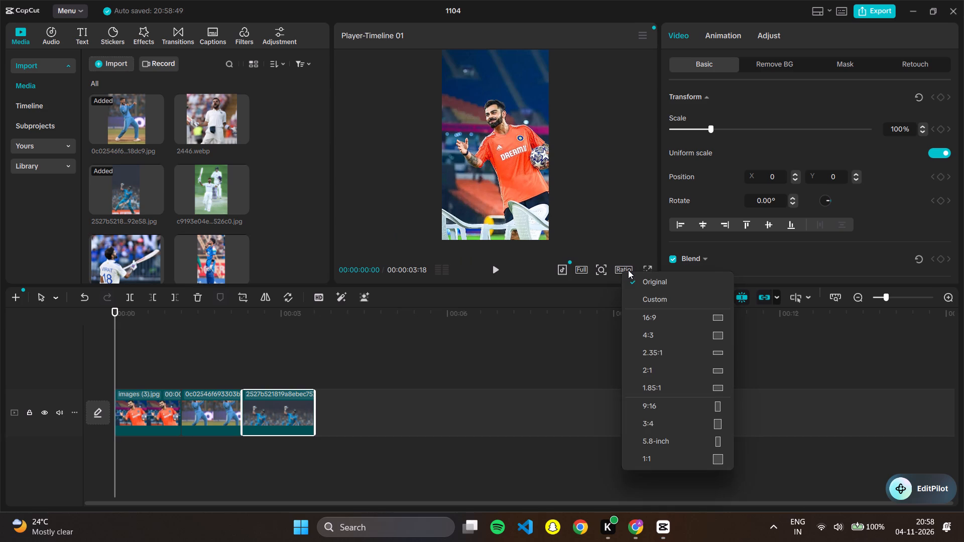
click(658, 401)
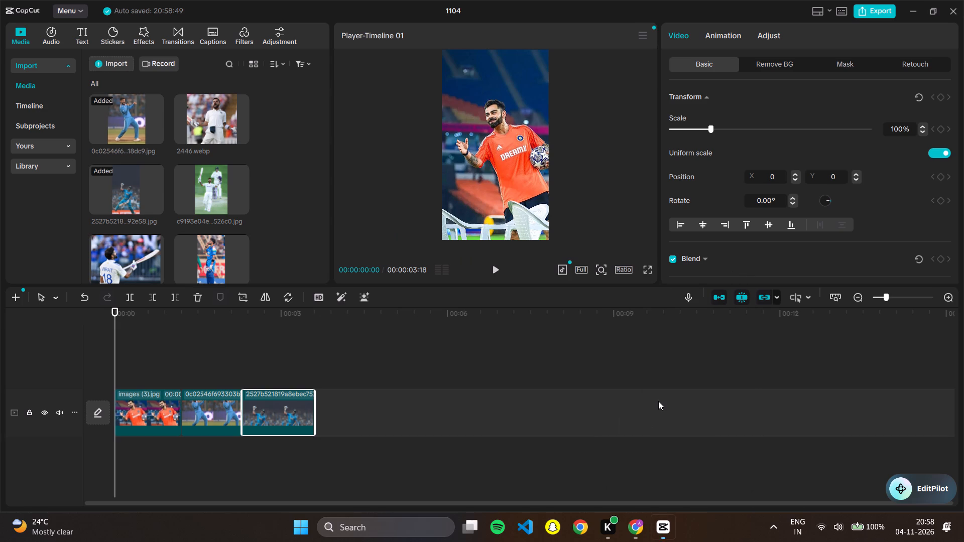
Turn on the Instagram Reels social media preview overlay for the player.
click(565, 271)
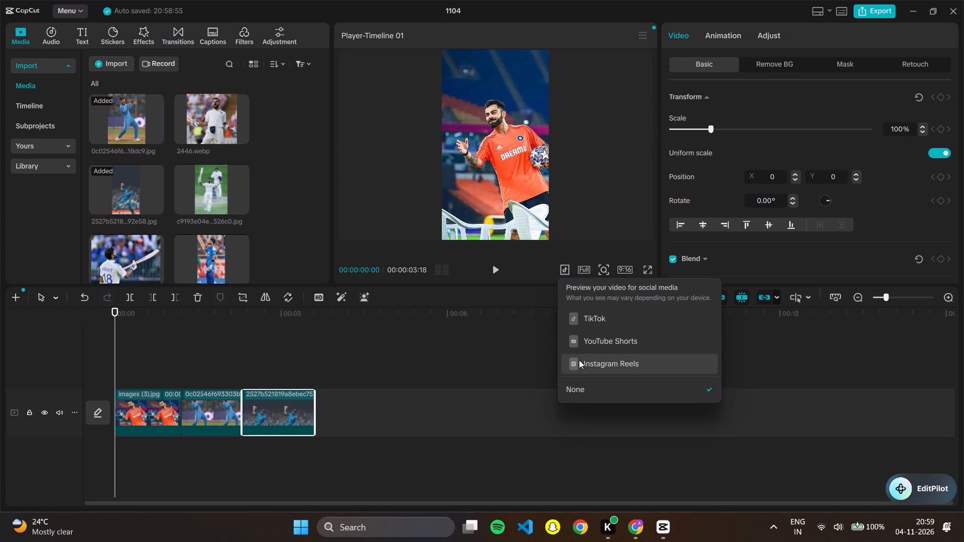
click(579, 360)
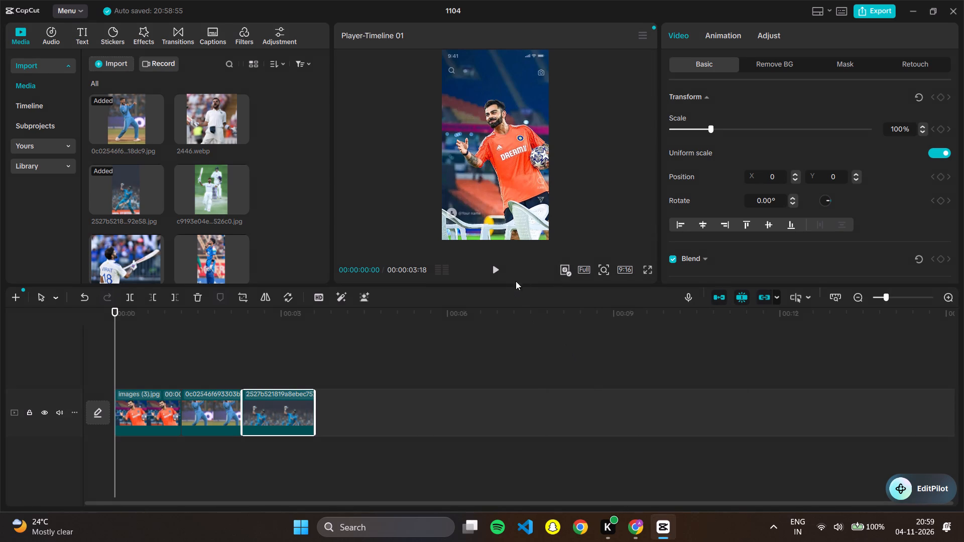
Play back the three-clip sequence and check the second and third clips on the timeline.
click(502, 272)
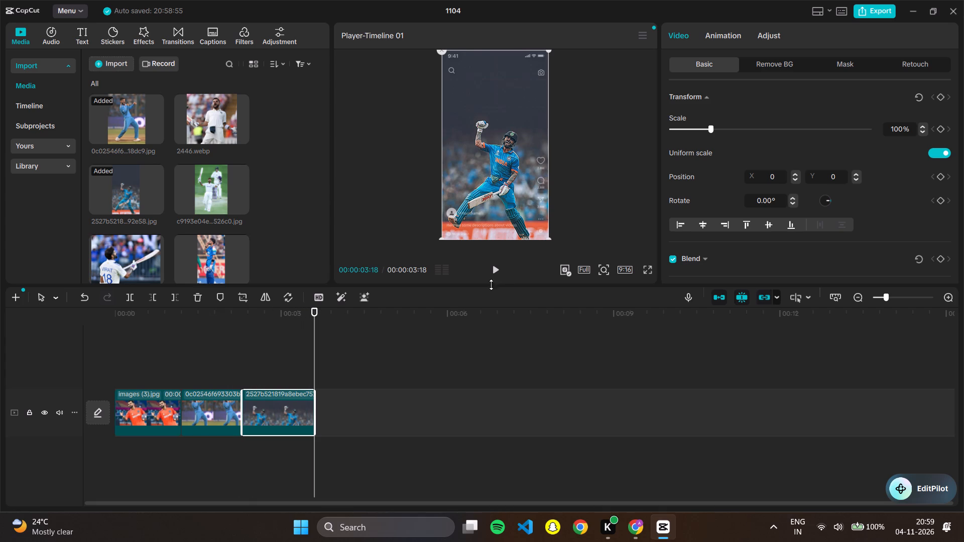
click(499, 268)
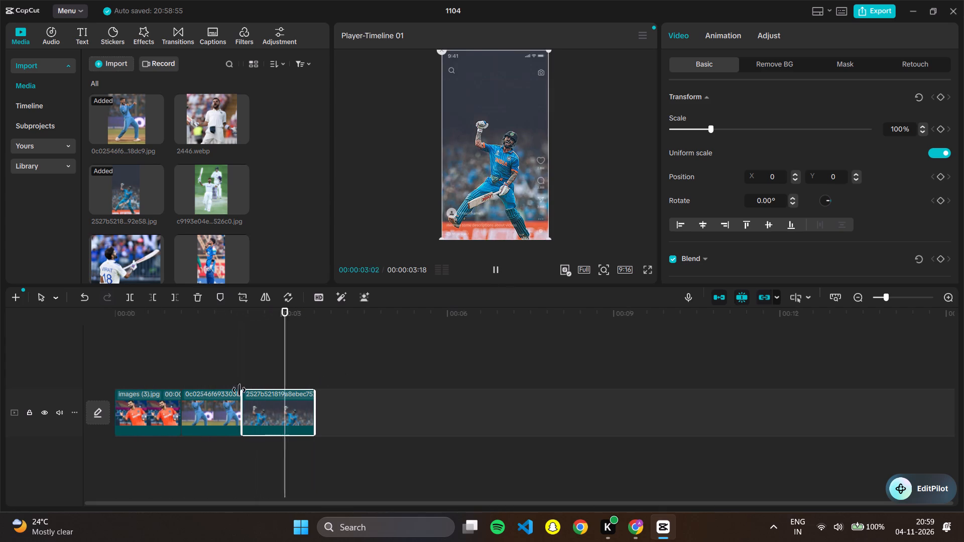
click(212, 415)
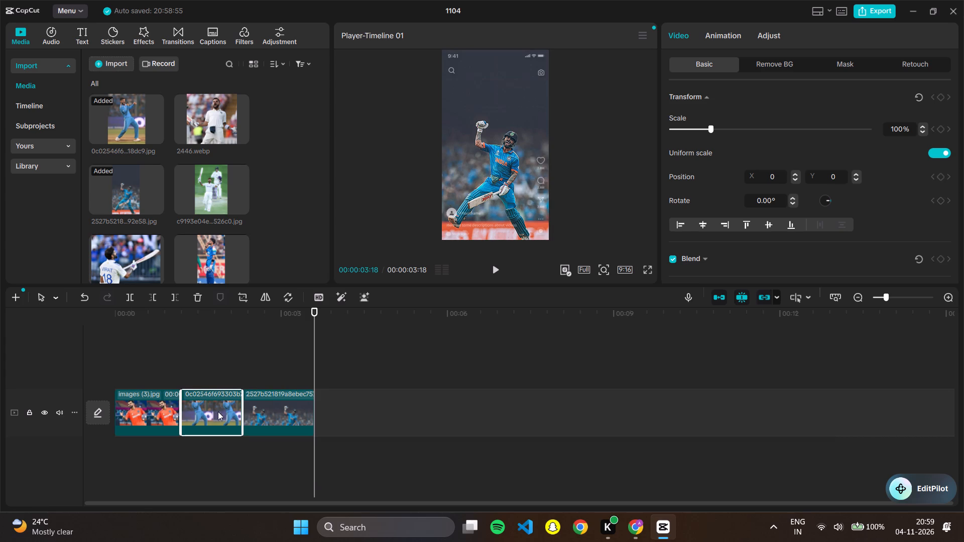
click(268, 408)
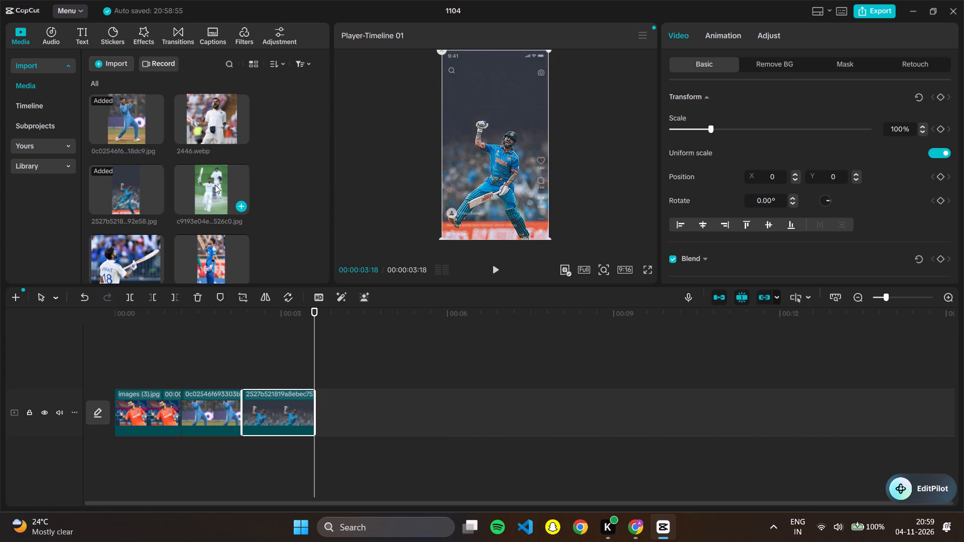
Append the photo c9193e04e...526c0.jpg after the third clip and trim its end to 00:00:04:25.
drag(216, 185, 326, 416)
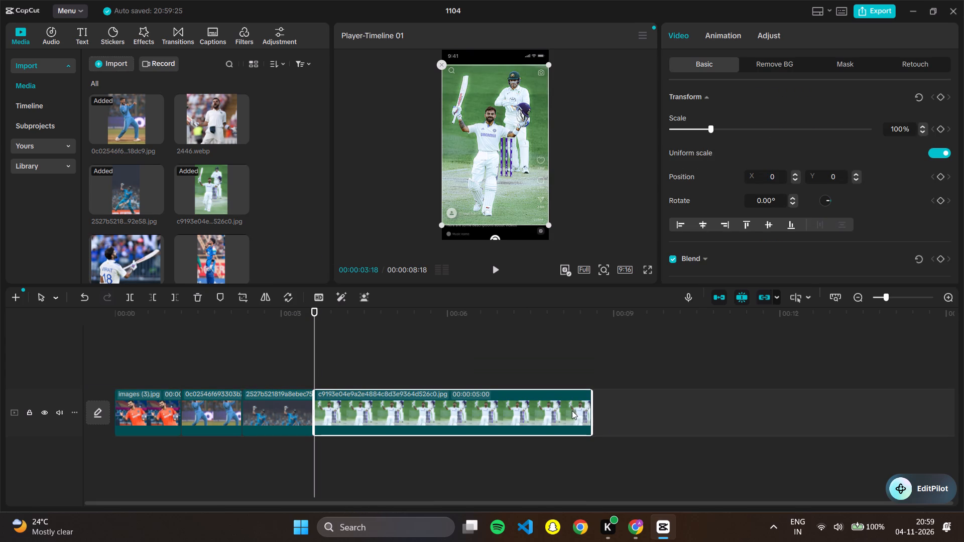
click(595, 411)
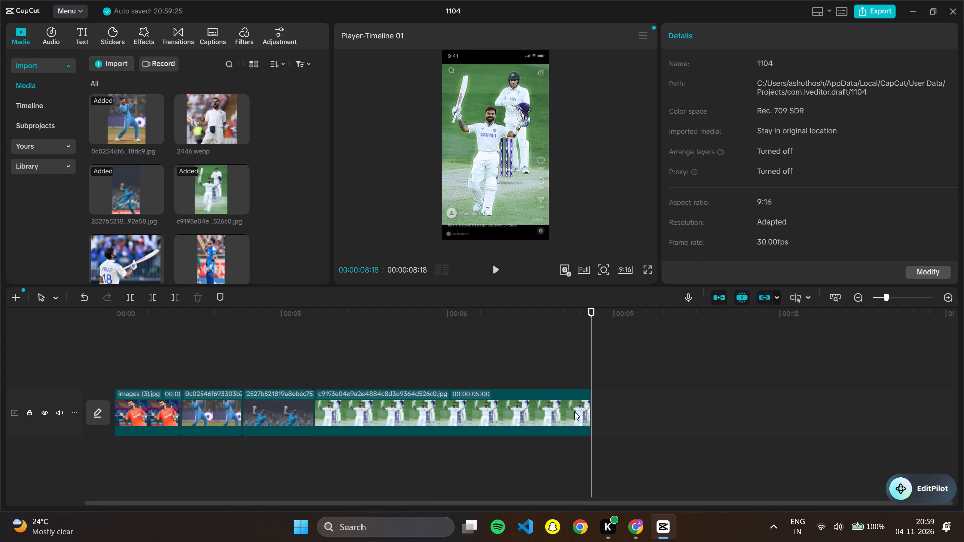
click(574, 411)
drag(594, 414, 534, 412)
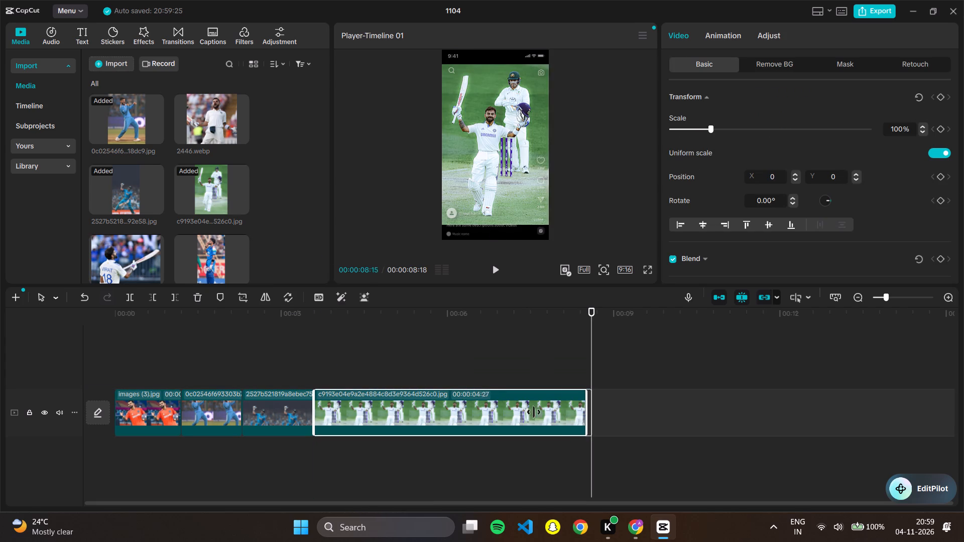
drag(534, 412, 382, 404)
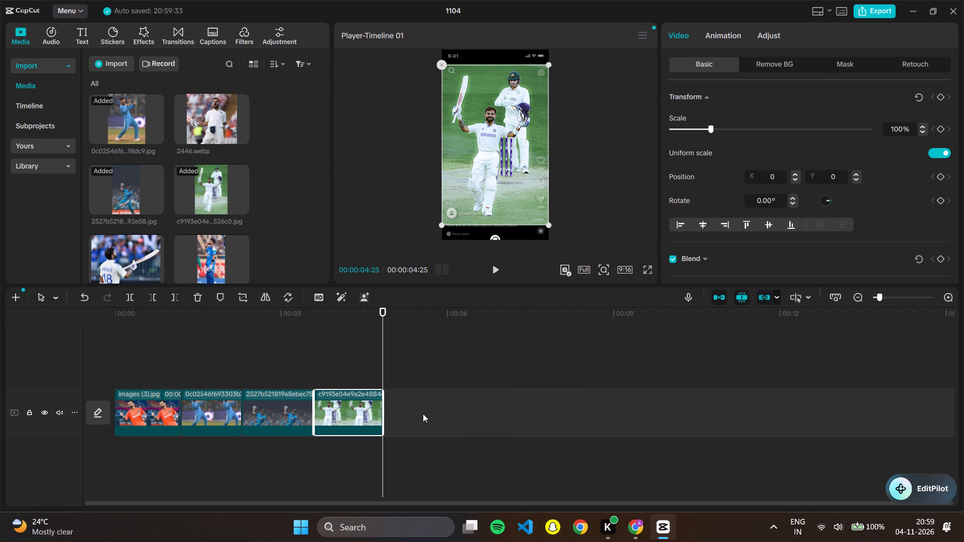
click(423, 414)
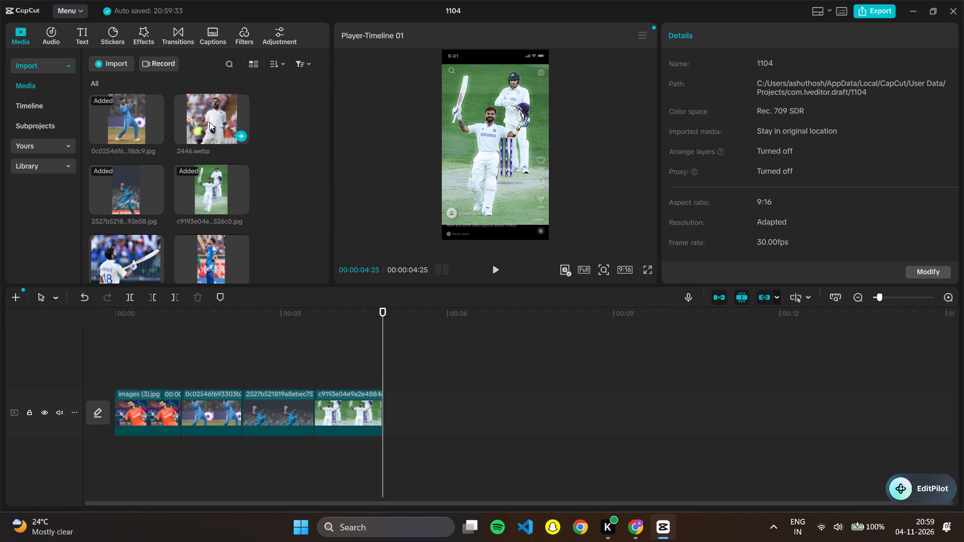
Append 2446.webp after the last clip on the main track and trim its end to 00:00:06:03.
drag(209, 122, 386, 370)
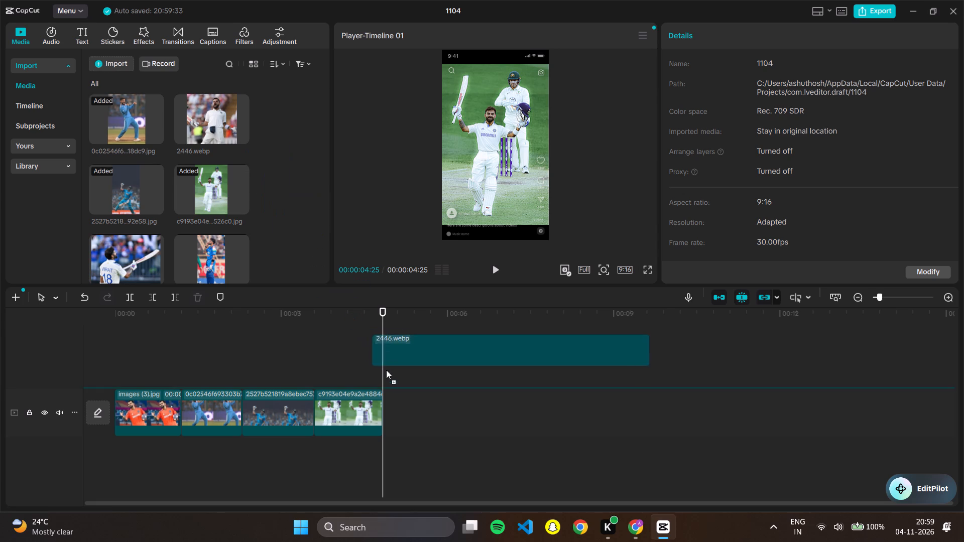
drag(386, 370, 400, 414)
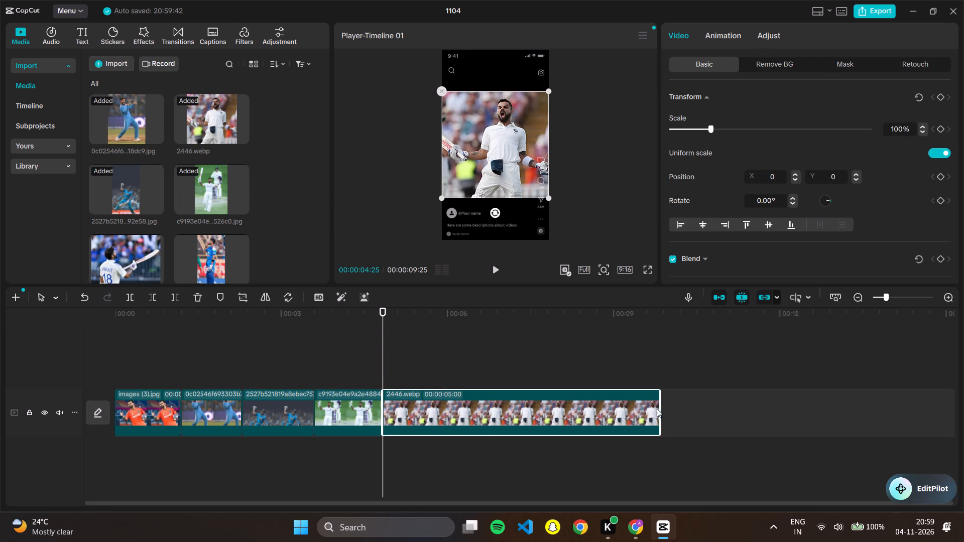
drag(659, 409, 483, 412)
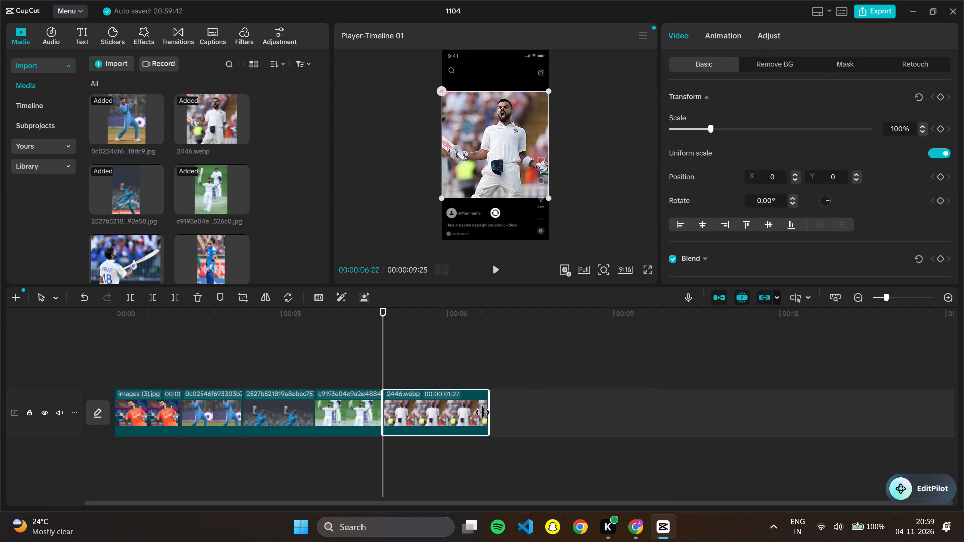
drag(483, 412, 452, 410)
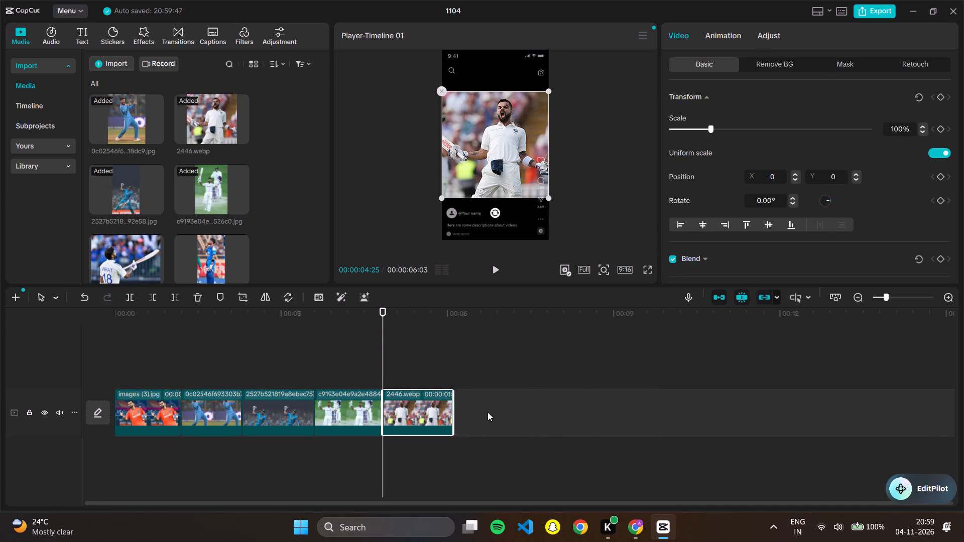
click(490, 414)
Append GettyImages-2186593184.jpg after the 2446.webp clip and trim its end to 00:00:07:09.
scroll(292, 214, down, 1)
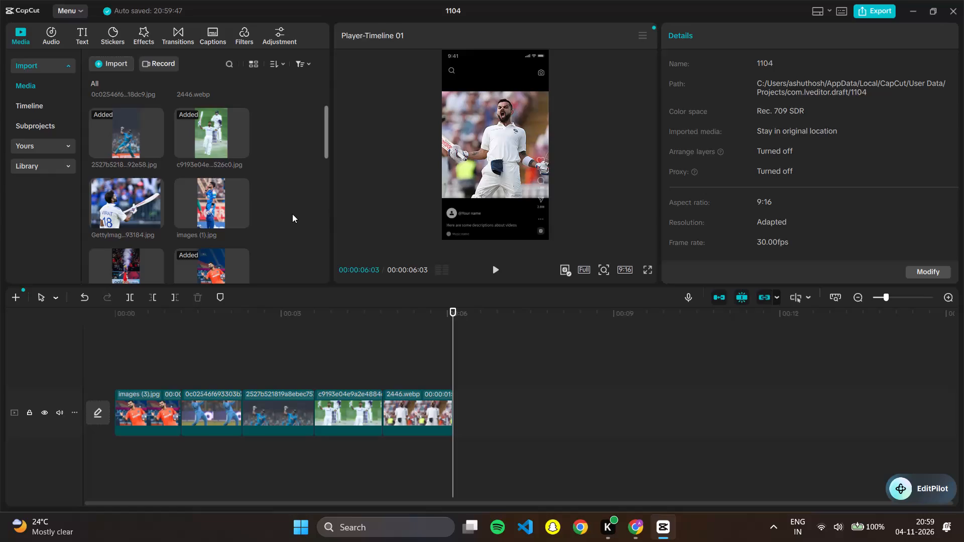
click(143, 207)
drag(140, 198, 457, 421)
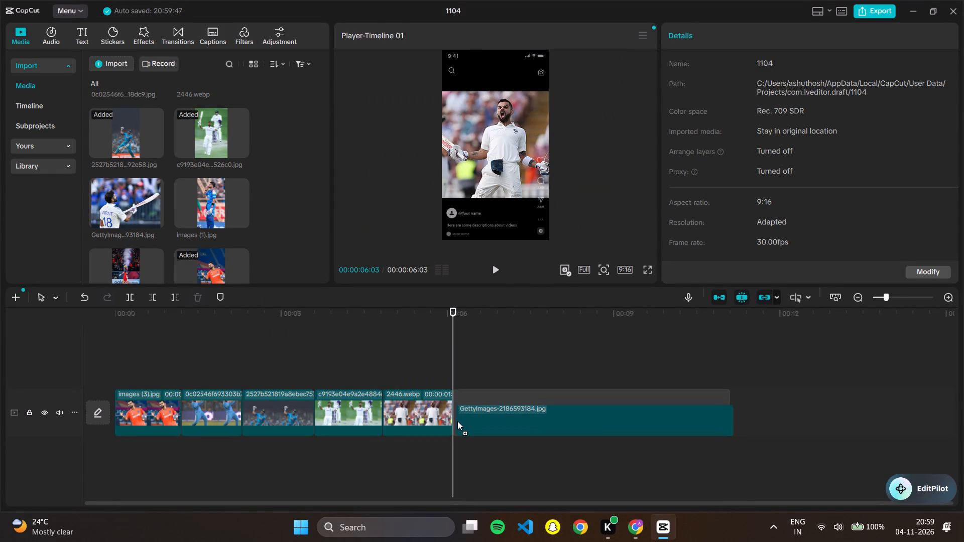
drag(457, 421, 461, 421)
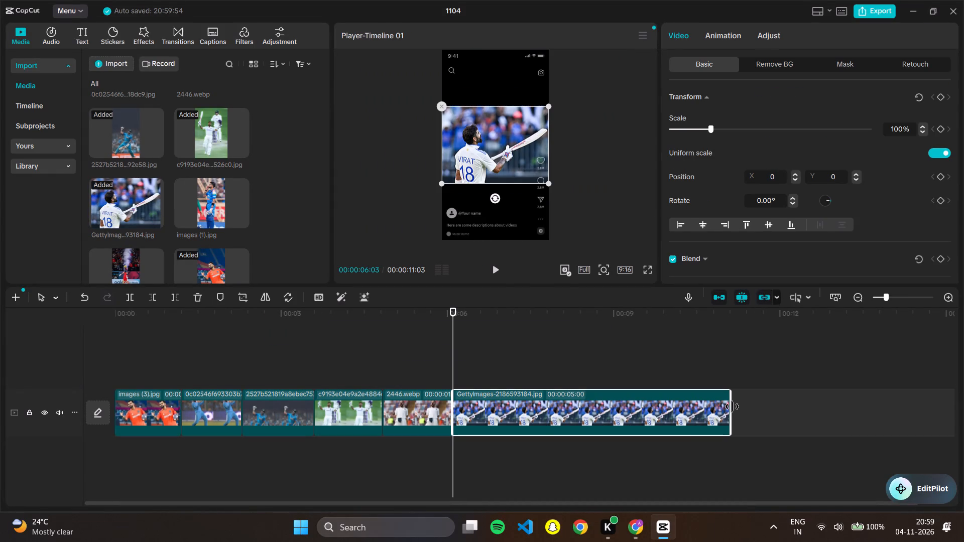
drag(732, 406, 519, 412)
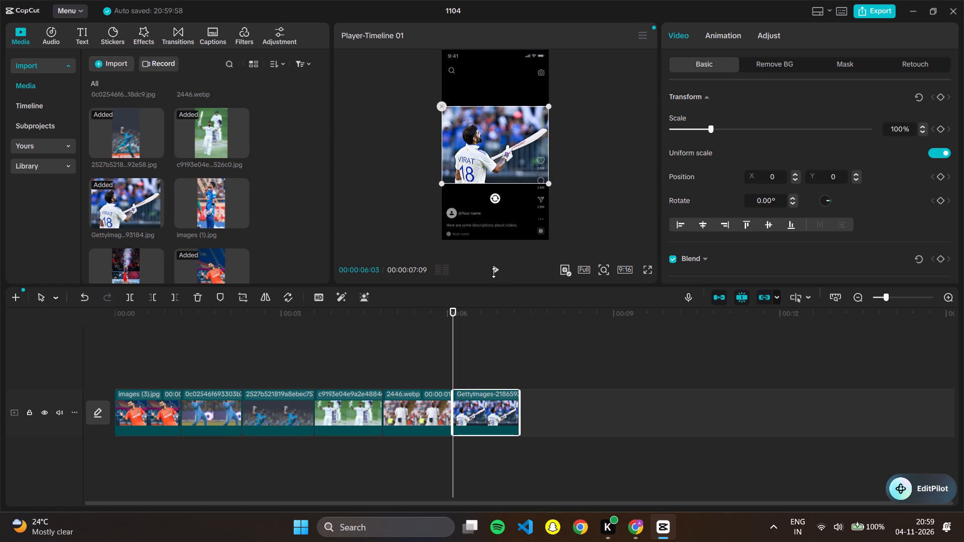
Play back the newly added GettyImages-2186593184.jpg clip to the end of the sequence.
click(496, 266)
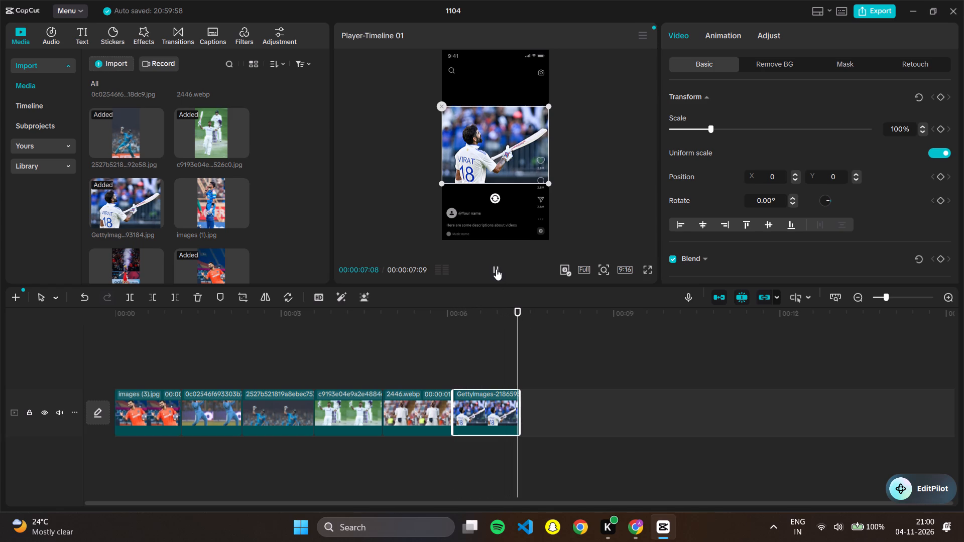
click(494, 273)
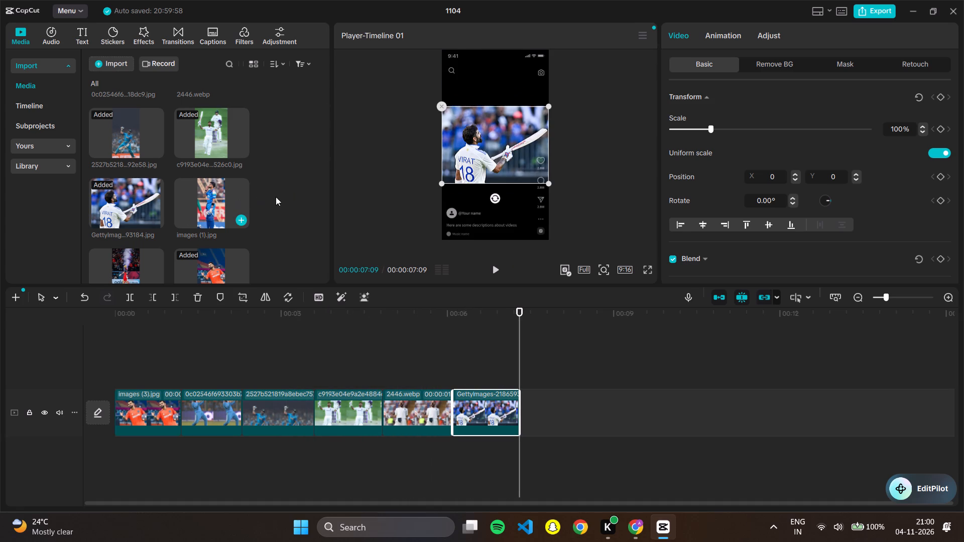
Append images (1).jpg after the GettyImages-2186593184.jpg clip and trim its end to 00:00:08:08.
click(214, 200)
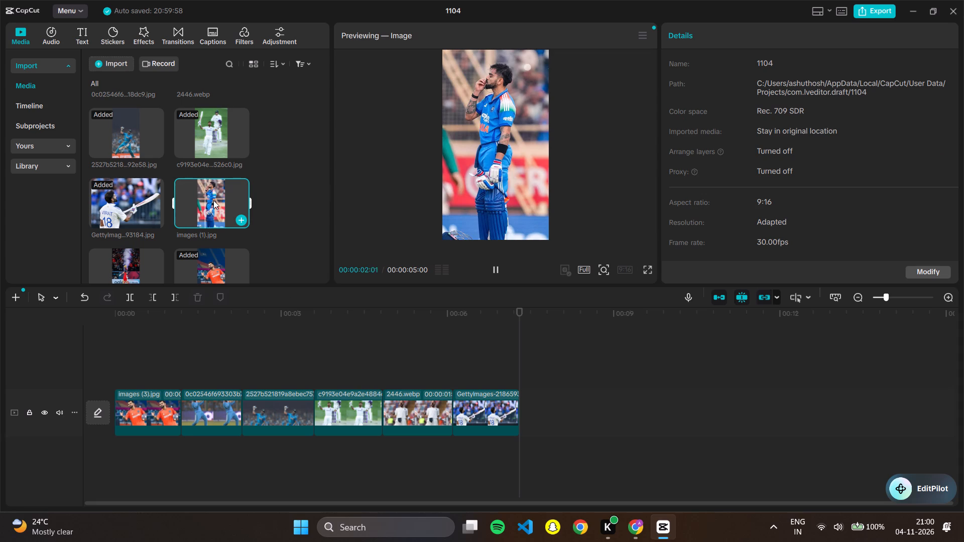
drag(213, 200, 526, 410)
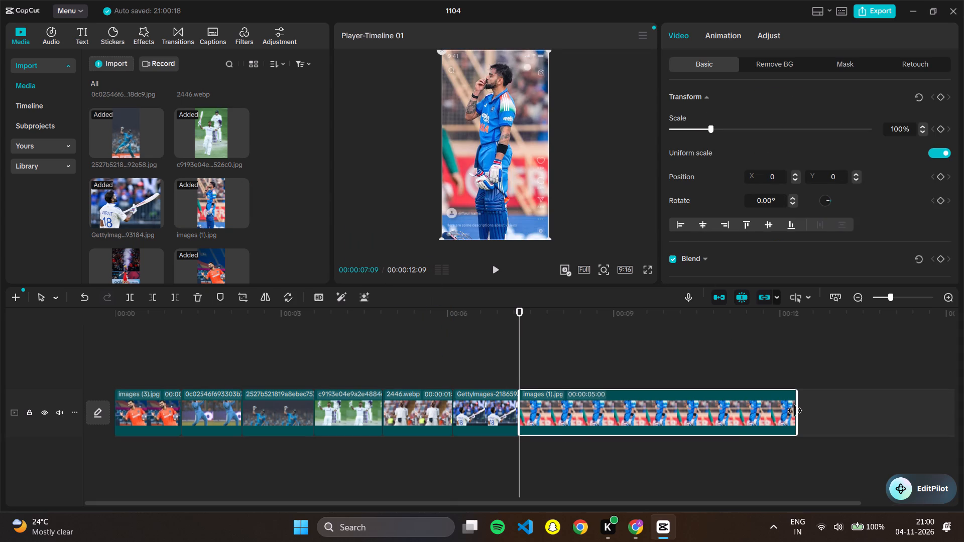
drag(797, 411, 571, 410)
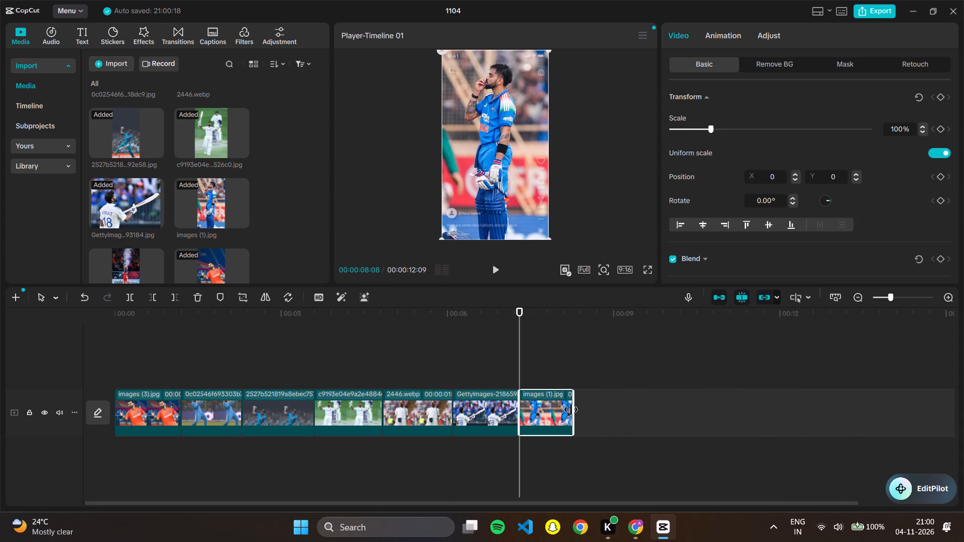
drag(571, 410, 570, 410)
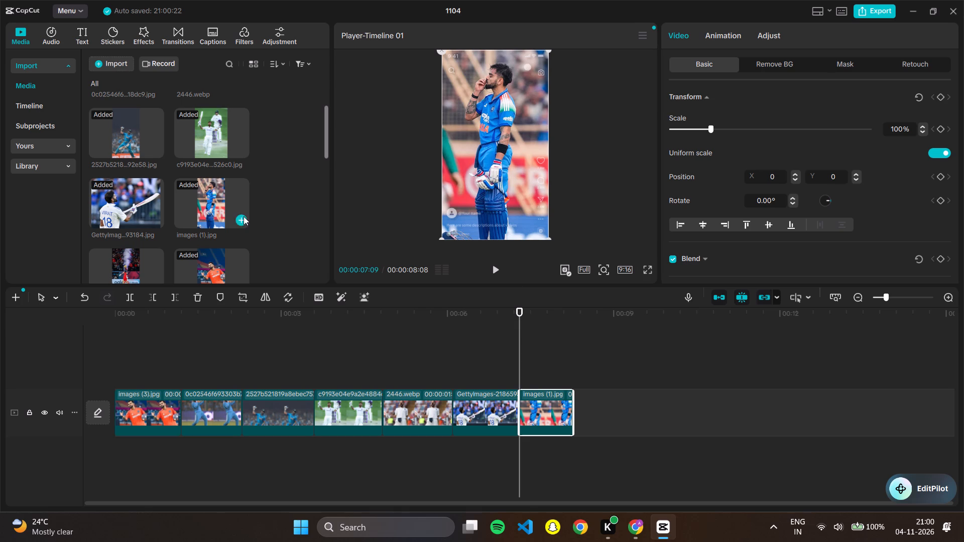
Append images (2).jpg after the images (1).jpg clip and trim its end to 00:00:09:16.
scroll(287, 216, up, 3)
scroll(292, 216, down, 2)
scroll(184, 237, down, 1)
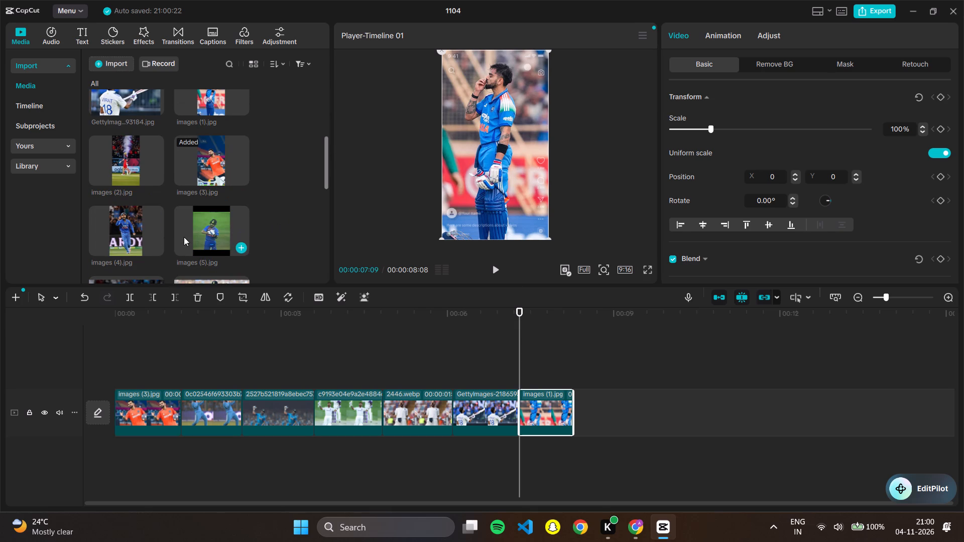
drag(128, 160, 585, 412)
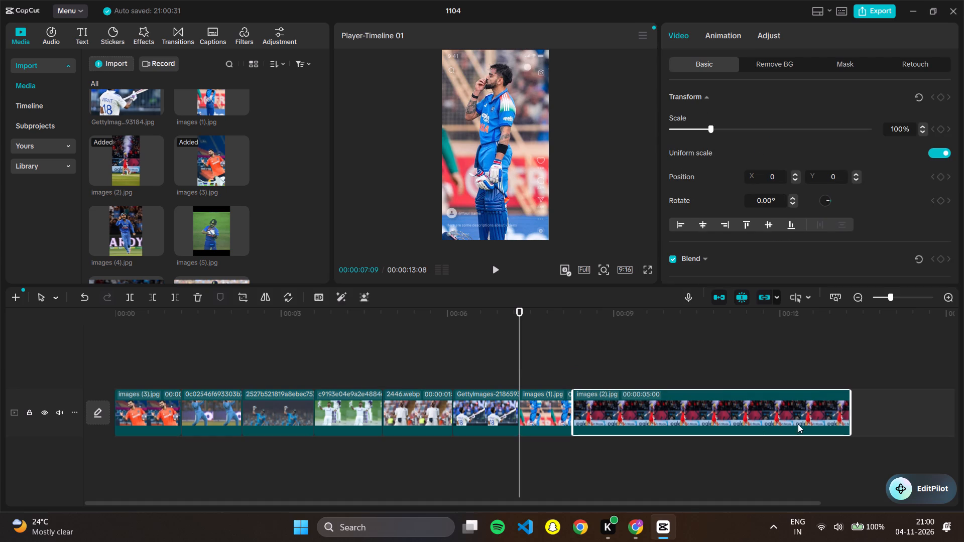
drag(852, 406, 644, 419)
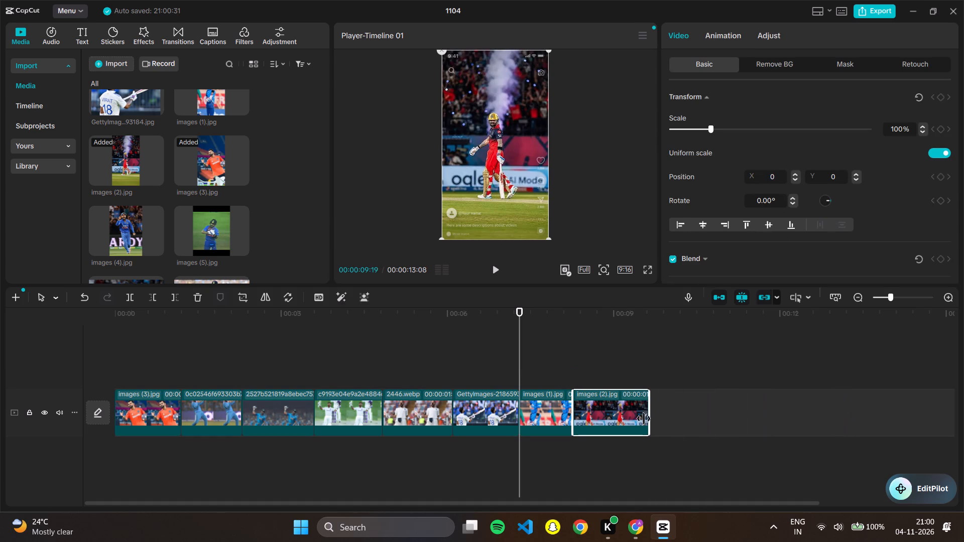
drag(644, 419, 642, 418)
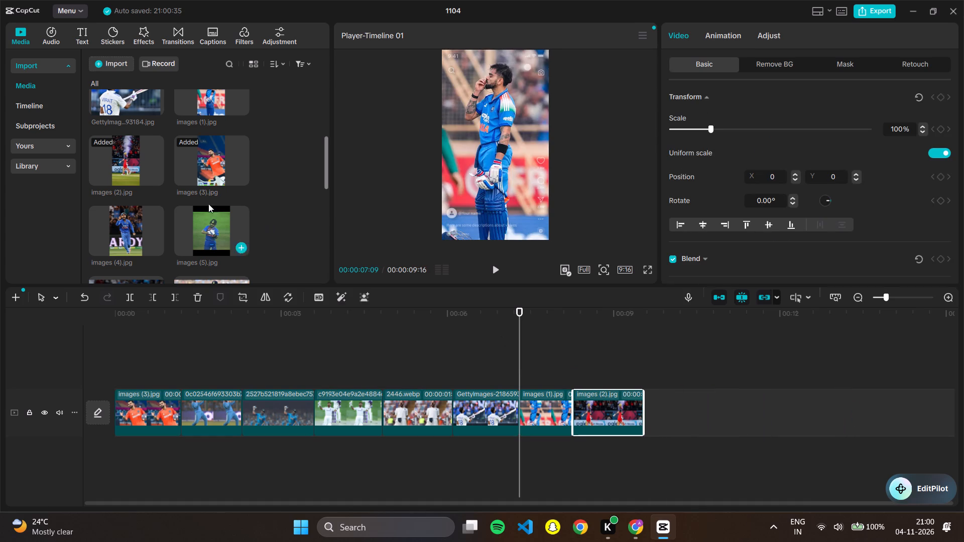
Append images (5).jpg after the images (2).jpg clip on the main track and trim its end to 00:00:10:18.
click(210, 229)
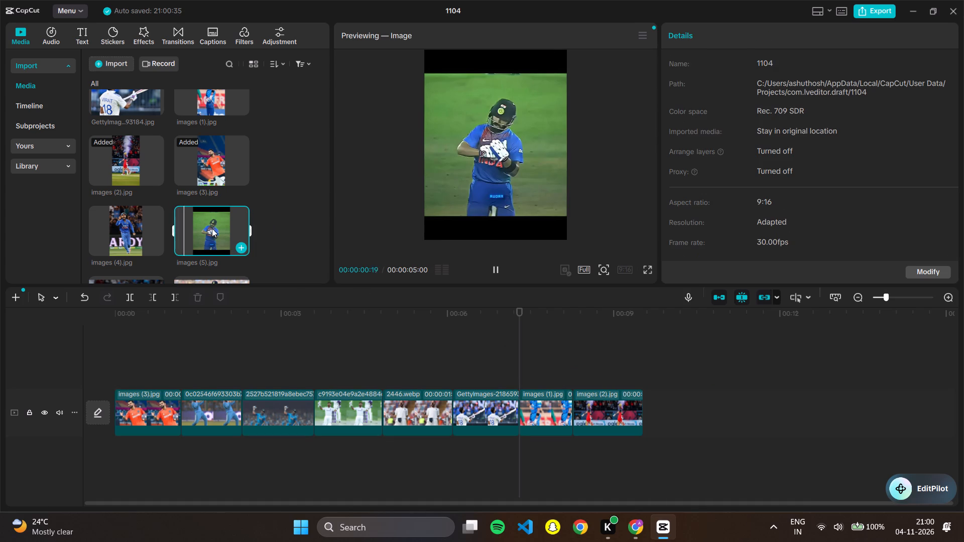
drag(211, 227, 551, 382)
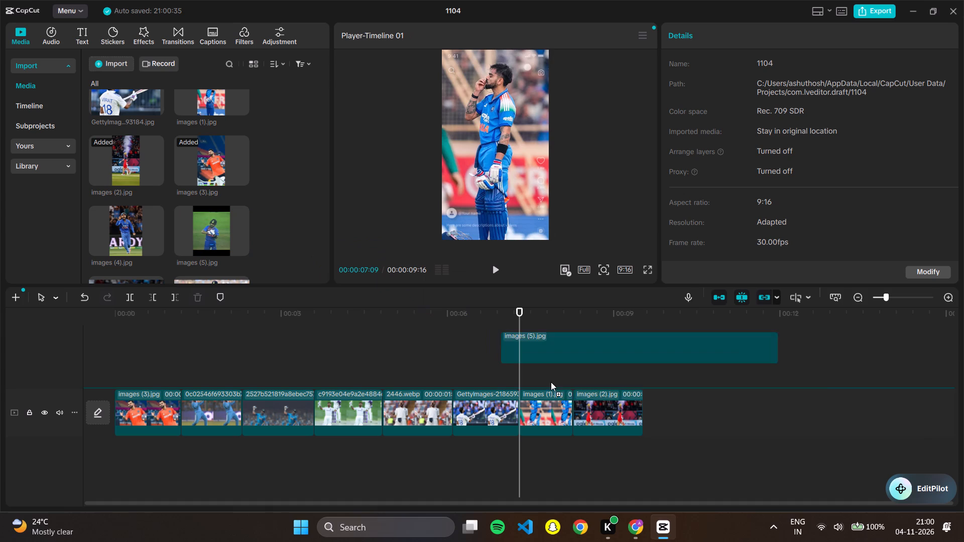
drag(551, 382, 665, 420)
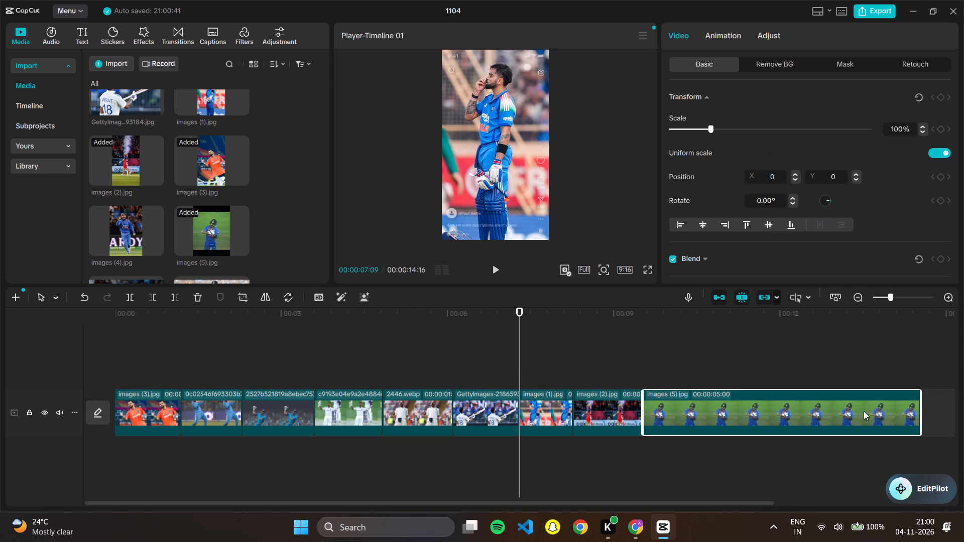
drag(922, 410, 700, 414)
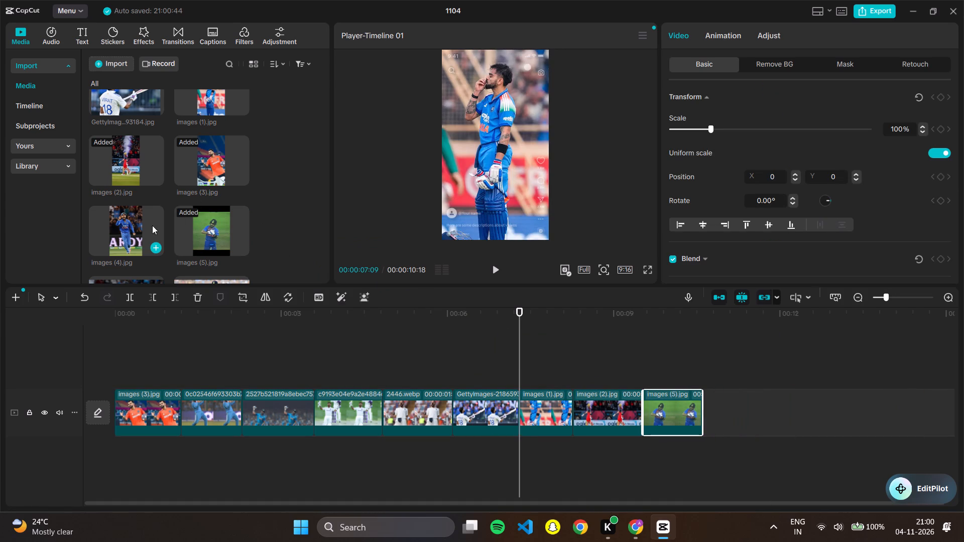
Append images (4).jpg after the images (5).jpg clip and trim its end to 00:00:11:25.
drag(122, 228, 733, 414)
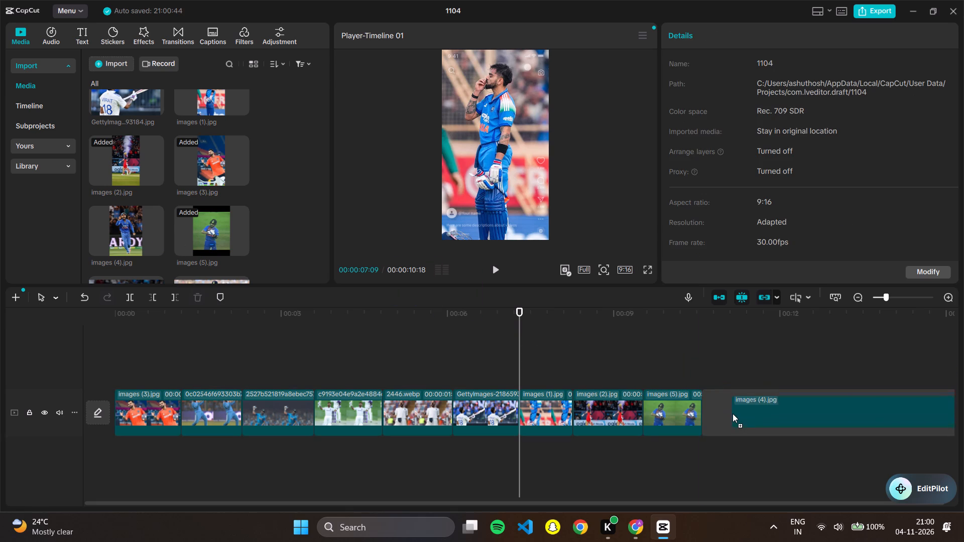
drag(733, 414, 733, 415)
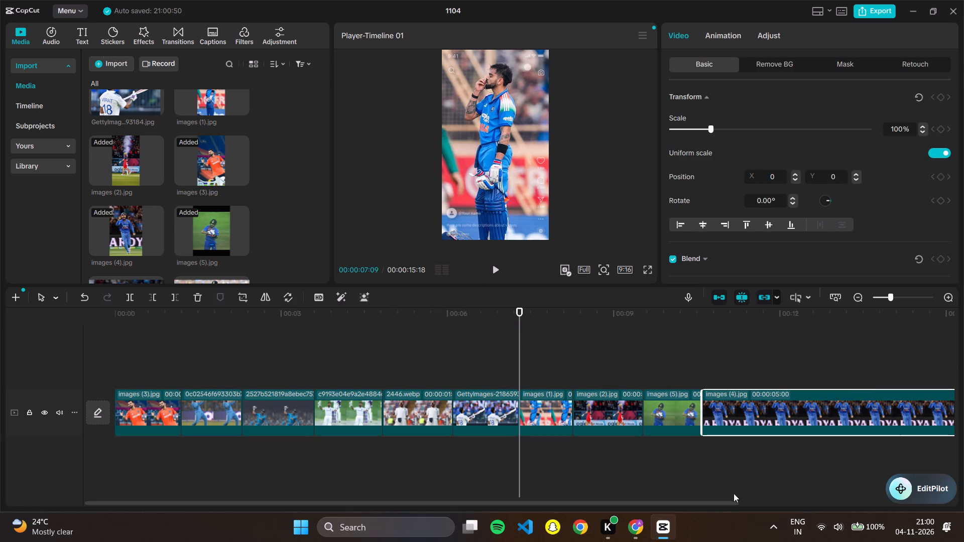
drag(727, 500, 795, 500)
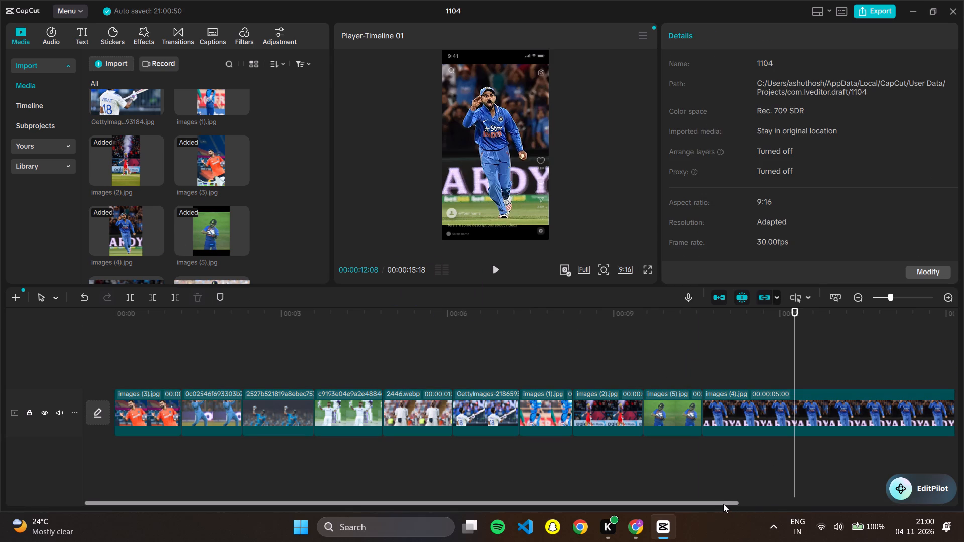
drag(726, 502, 846, 500)
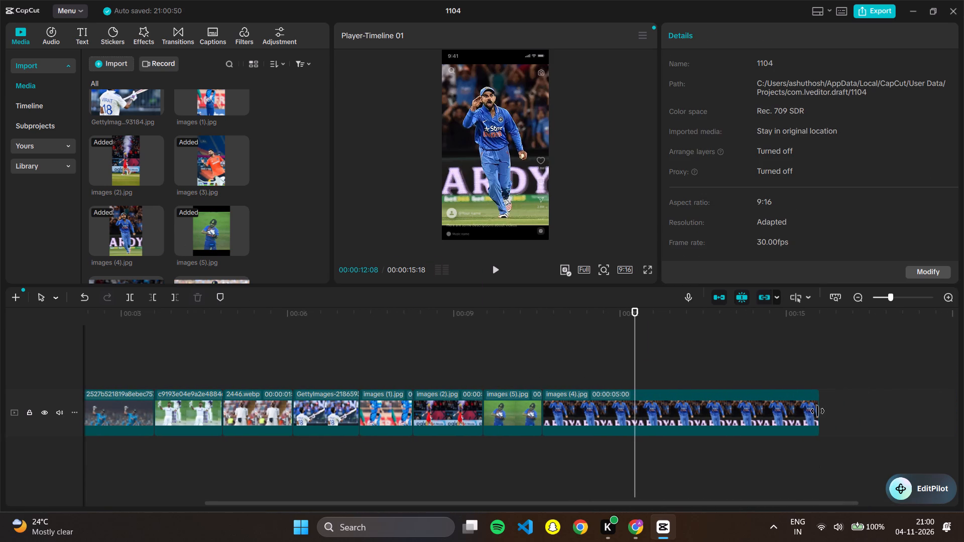
drag(818, 409, 640, 403)
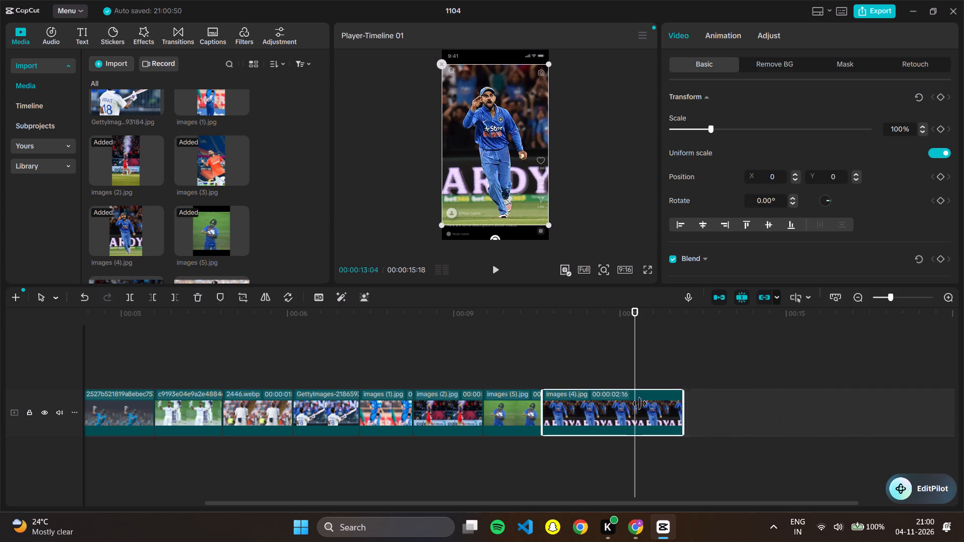
drag(640, 403, 609, 411)
click(680, 411)
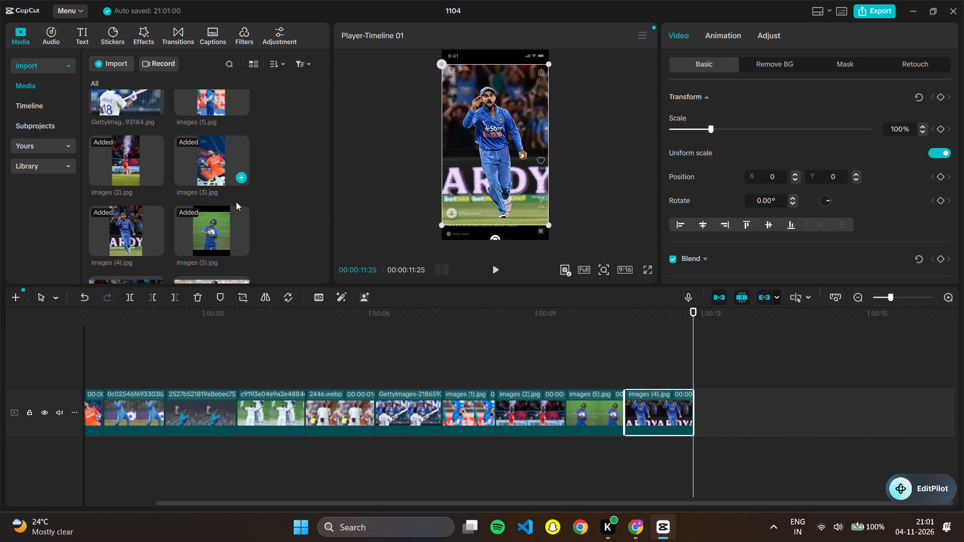
Append images (8).jpg after the images (4).jpg clip on the main track and trim its end to 00:00:13:00.
scroll(287, 185, down, 2)
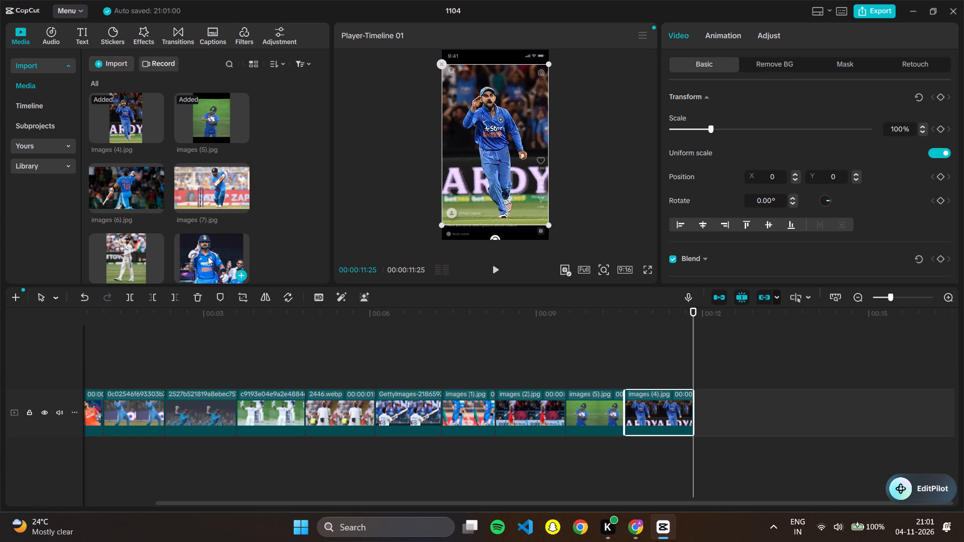
drag(139, 247, 547, 345)
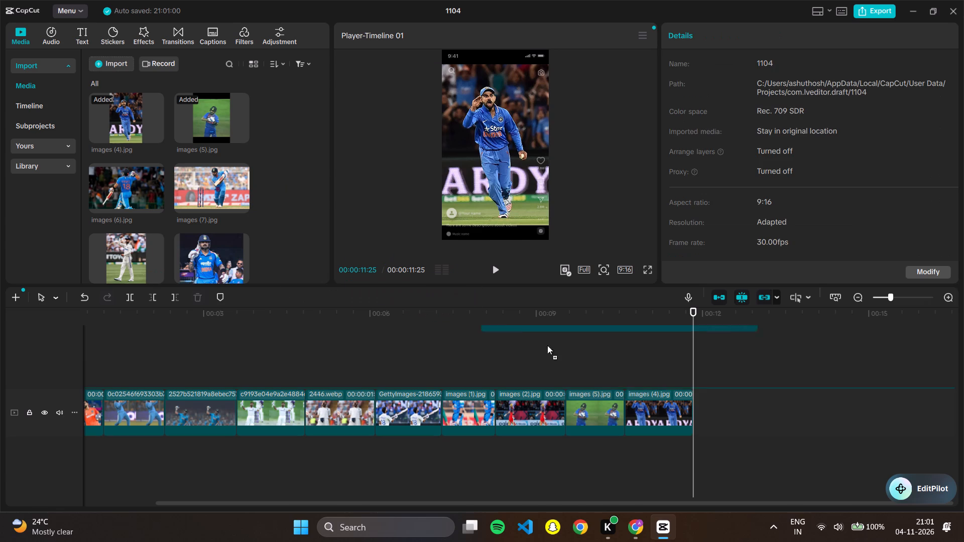
drag(547, 345, 703, 410)
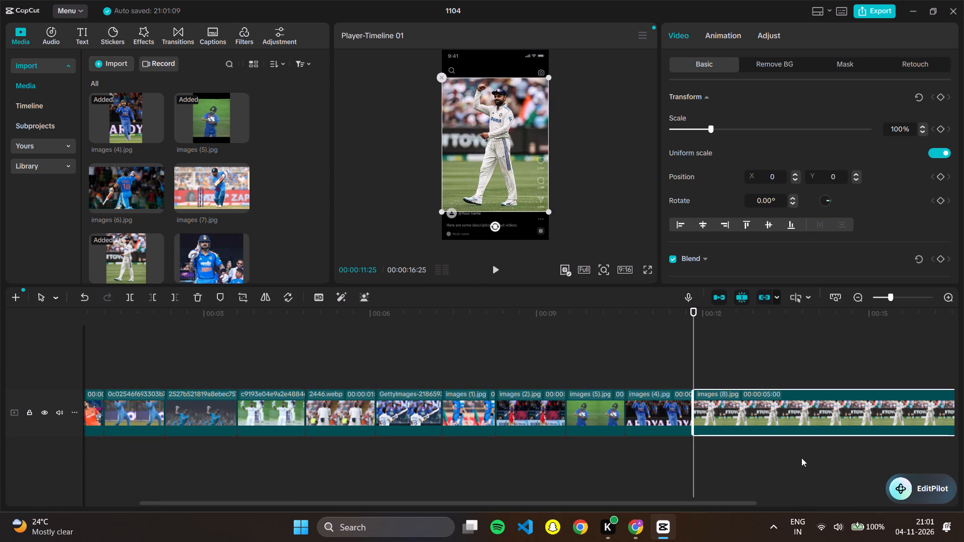
drag(747, 500, 795, 500)
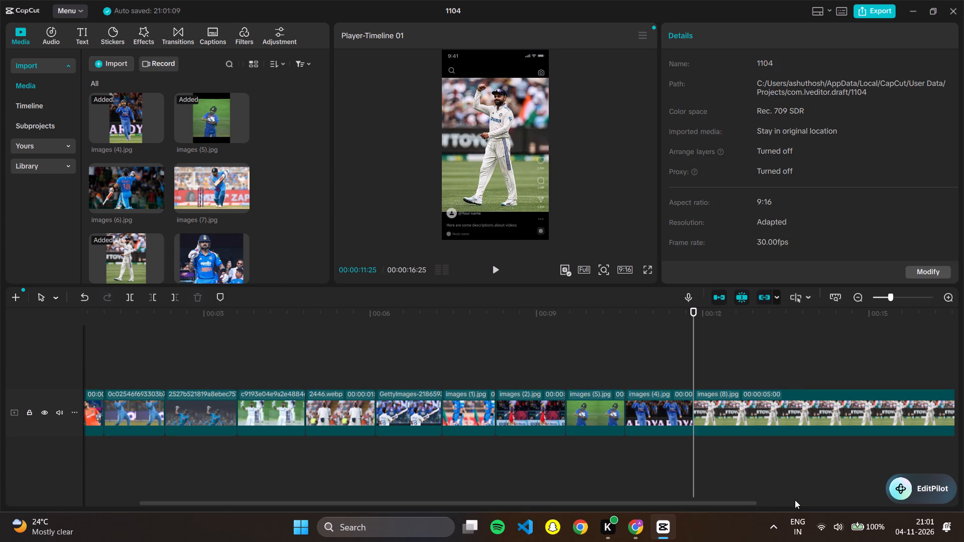
drag(795, 500, 797, 500)
click(734, 500)
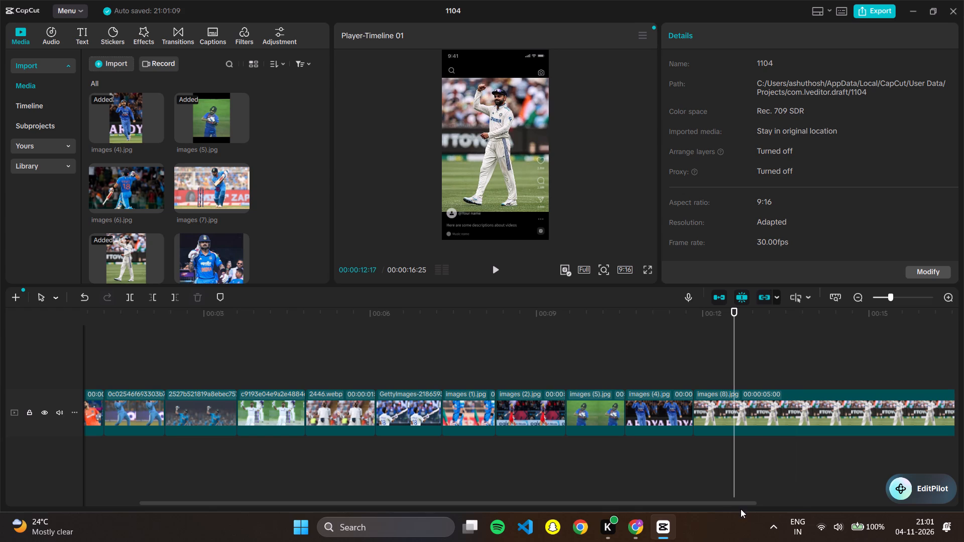
drag(748, 503, 830, 505)
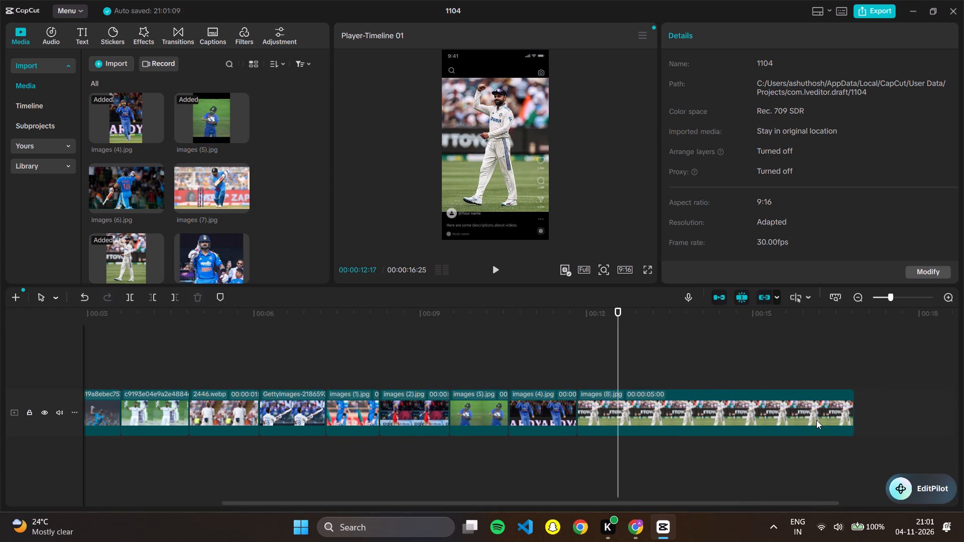
click(816, 420)
drag(854, 416, 696, 422)
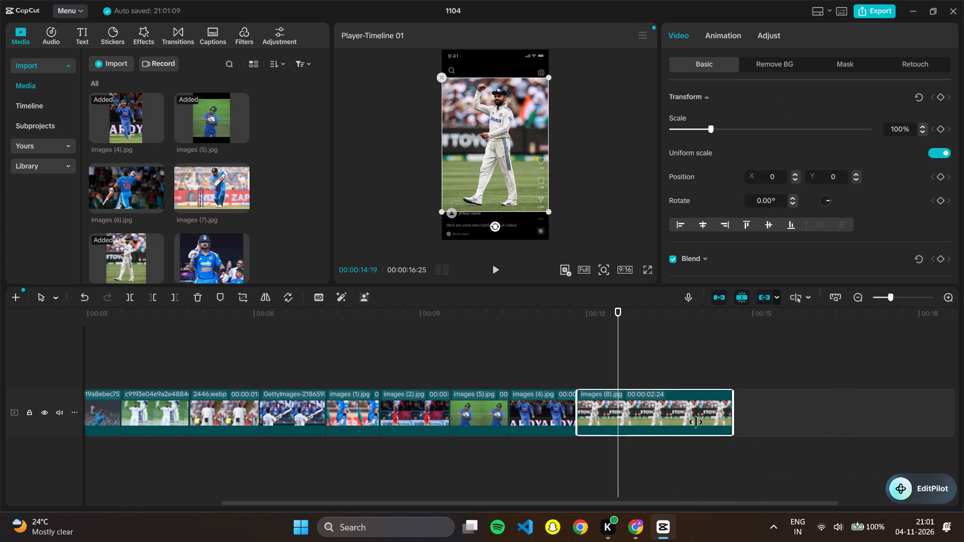
drag(696, 422, 639, 427)
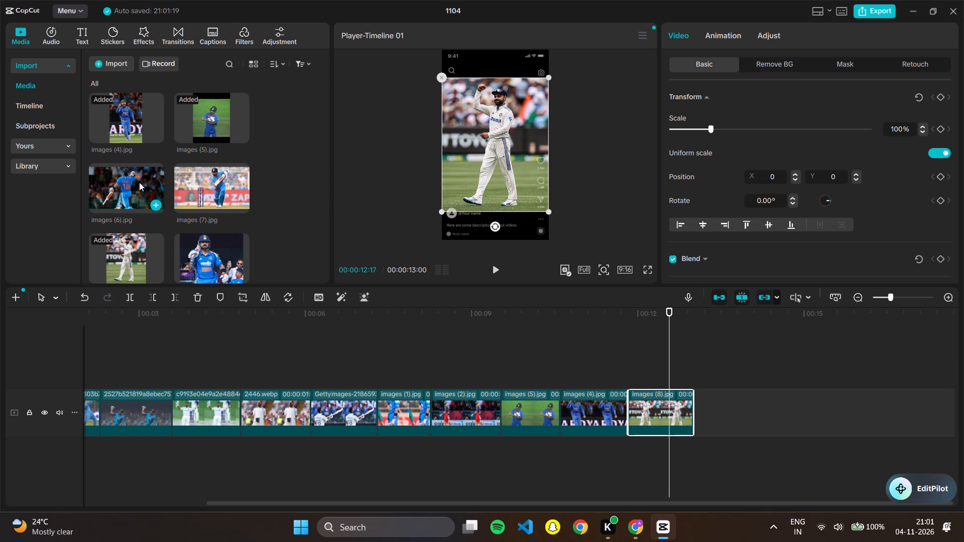
Append images.jpg after the images (8).jpg clip on the main track and trim its end to 00:00:14:09.
click(209, 243)
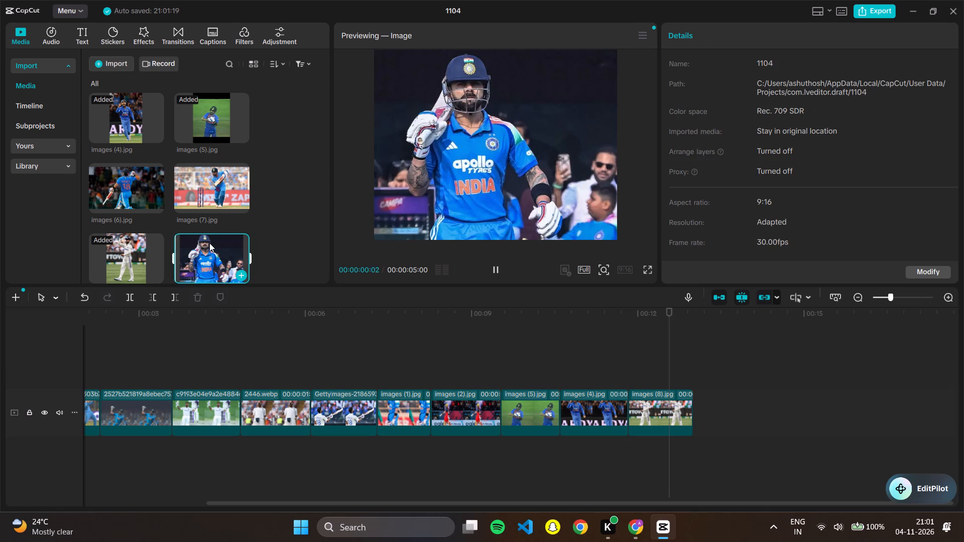
drag(207, 250, 556, 346)
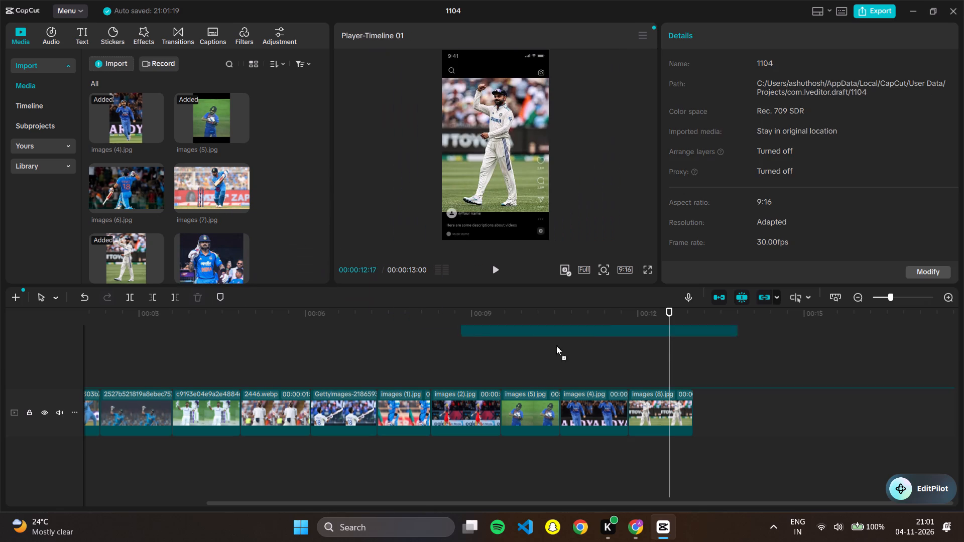
drag(556, 346, 714, 413)
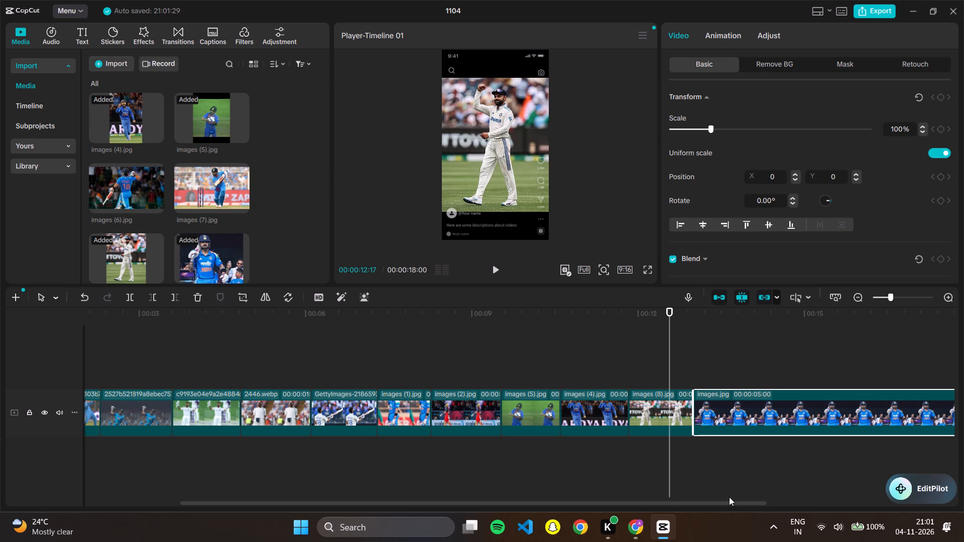
drag(732, 501, 829, 497)
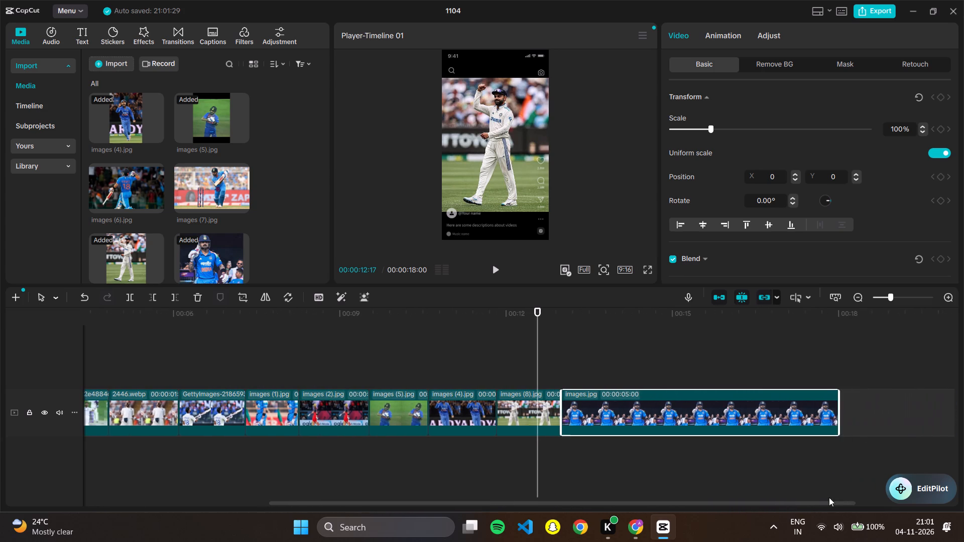
drag(829, 497, 829, 497)
click(801, 406)
drag(828, 417, 822, 418)
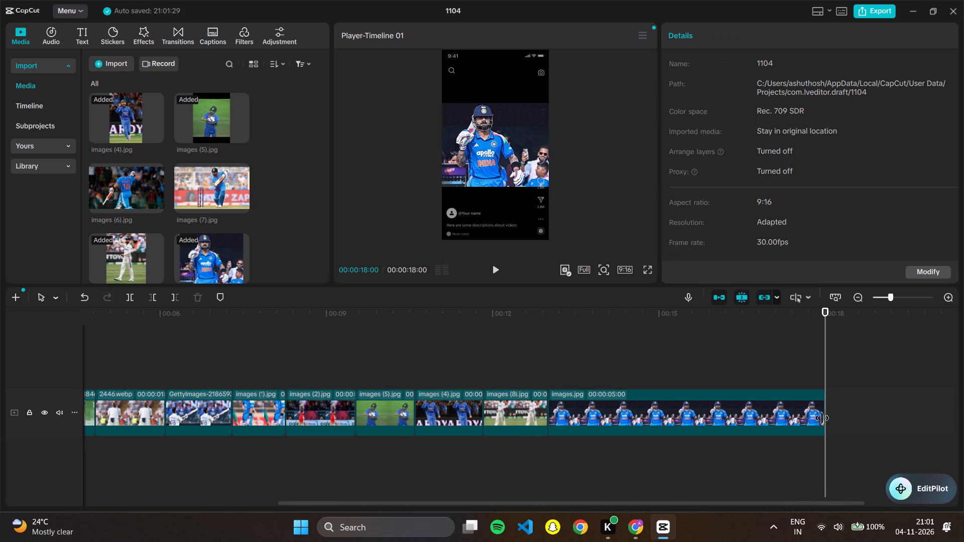
click(808, 416)
drag(825, 410, 819, 410)
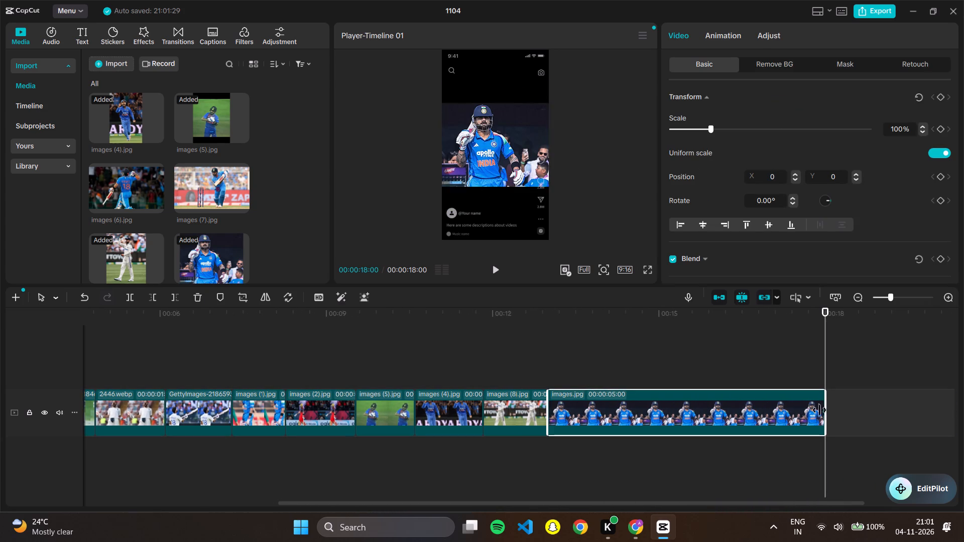
drag(819, 410, 617, 424)
click(680, 423)
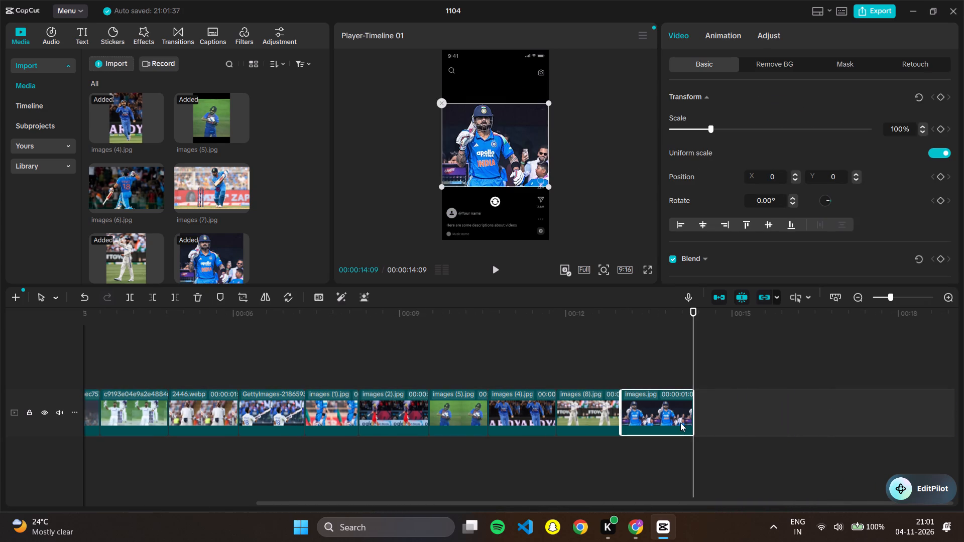
click(742, 412)
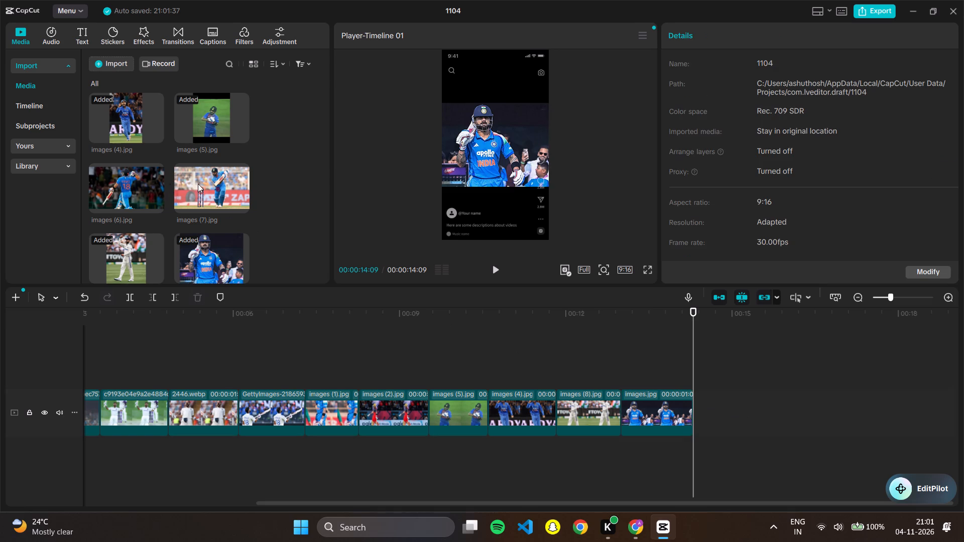
Append images (6).jpg after the images.jpg clip on the main track and trim its end to 00:00:15:12.
click(117, 187)
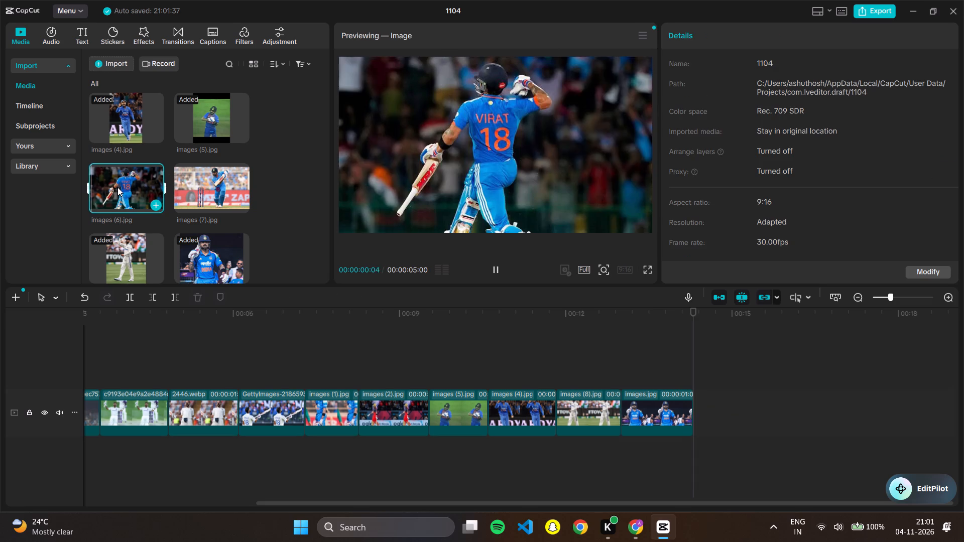
drag(117, 185, 699, 401)
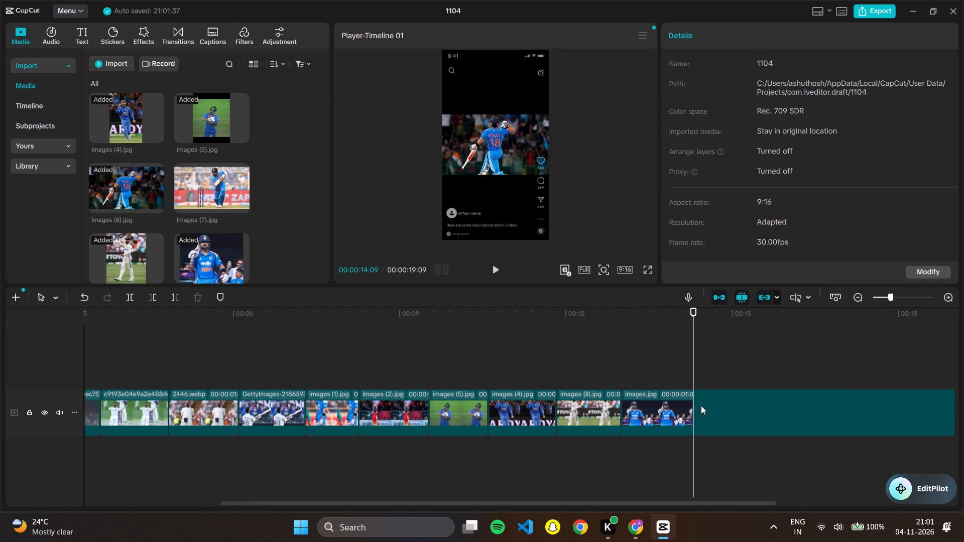
drag(739, 501, 822, 492)
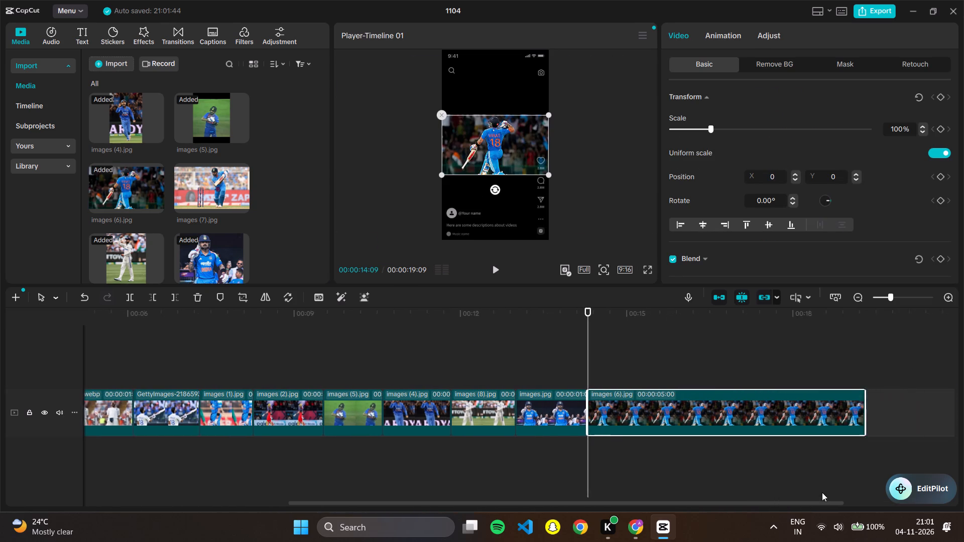
drag(822, 492, 822, 492)
drag(839, 415, 686, 420)
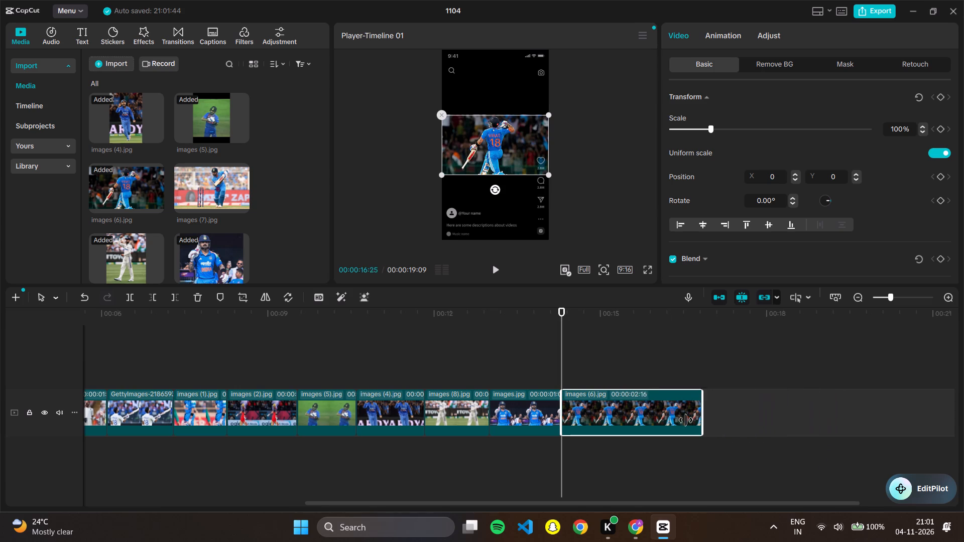
drag(686, 420, 625, 428)
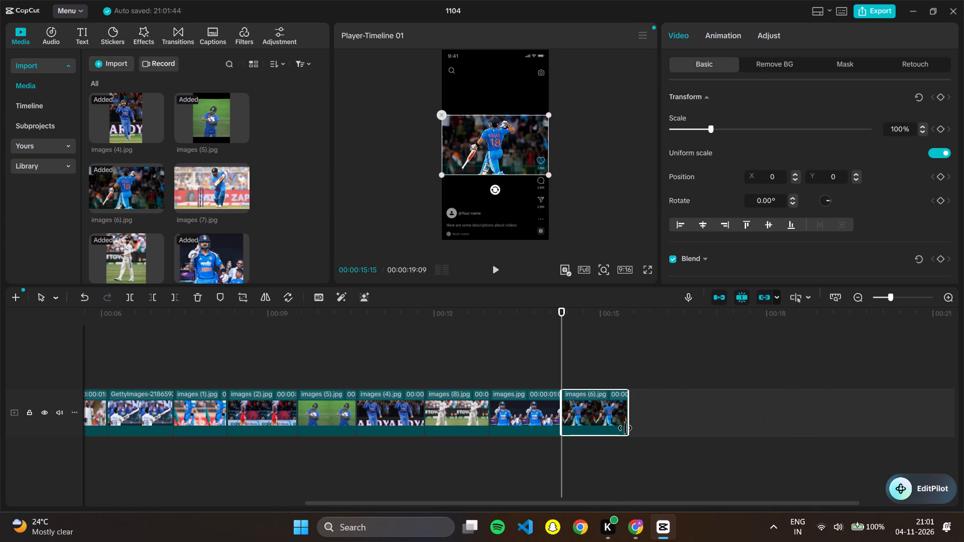
drag(625, 428, 620, 428)
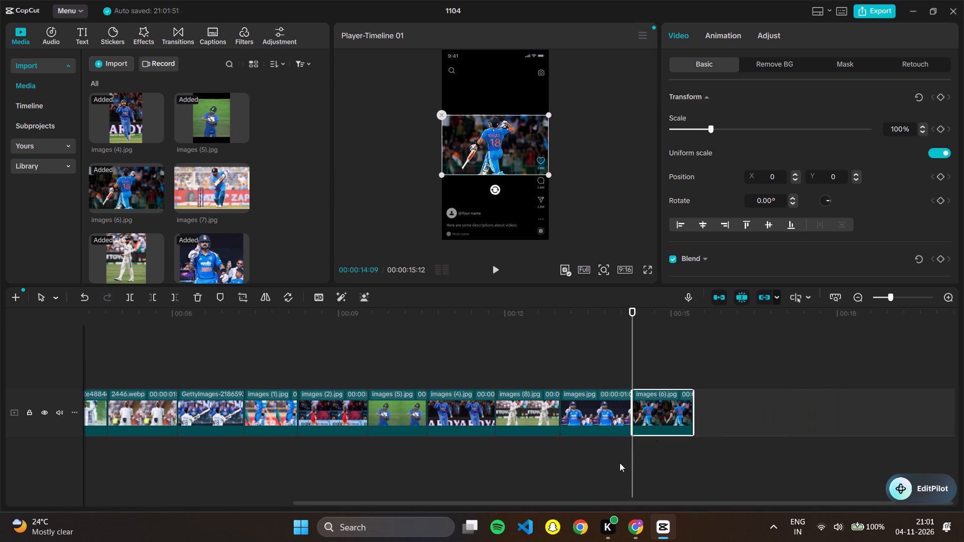
Play back the sequence from 00:00:12:07 in the images (8).jpg clip to review the last clips.
drag(553, 500, 492, 495)
click(517, 476)
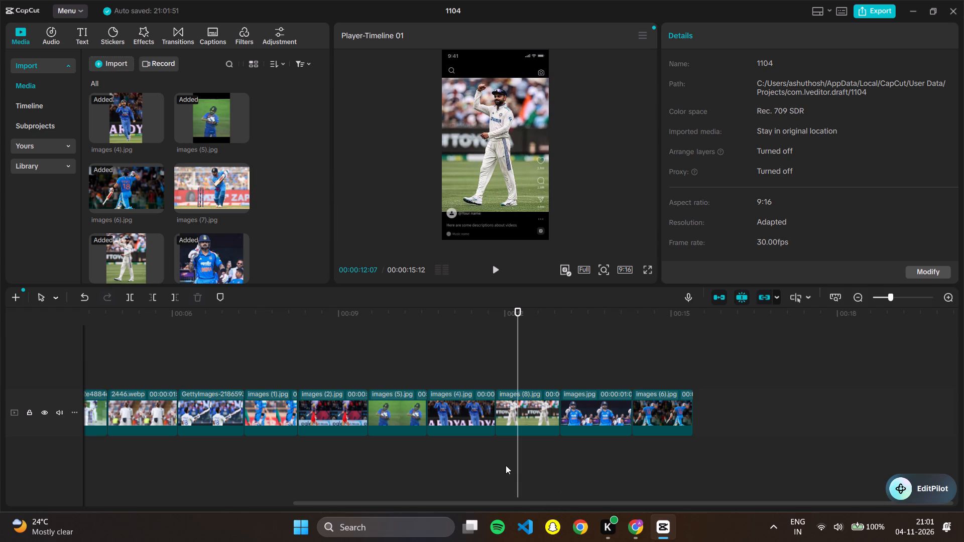
drag(471, 501, 184, 489)
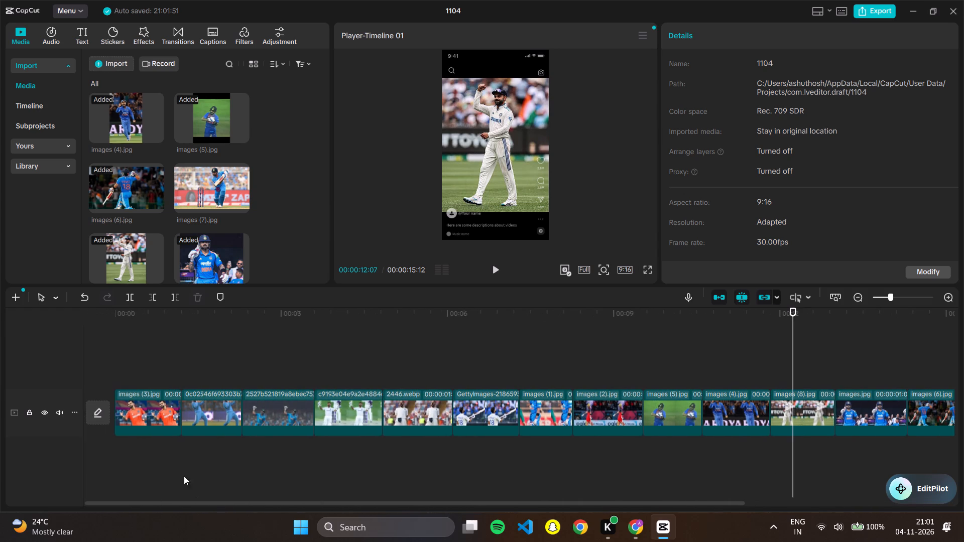
click(494, 275)
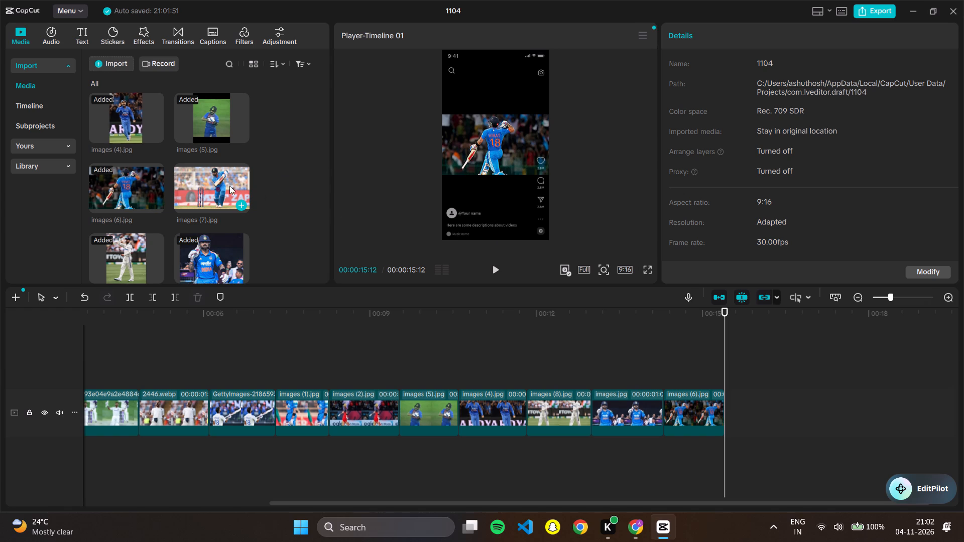
Append the imgae-1-Kohli-smiling .avif photo after the images (6).jpg clip on the main track and trim its end to 00:00:16:14.
scroll(288, 193, down, 2)
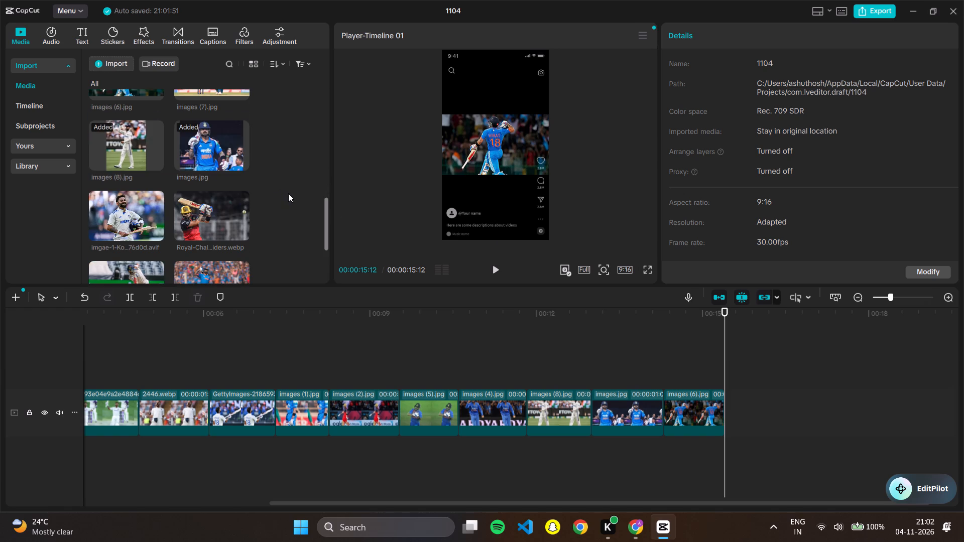
scroll(288, 193, down, 1)
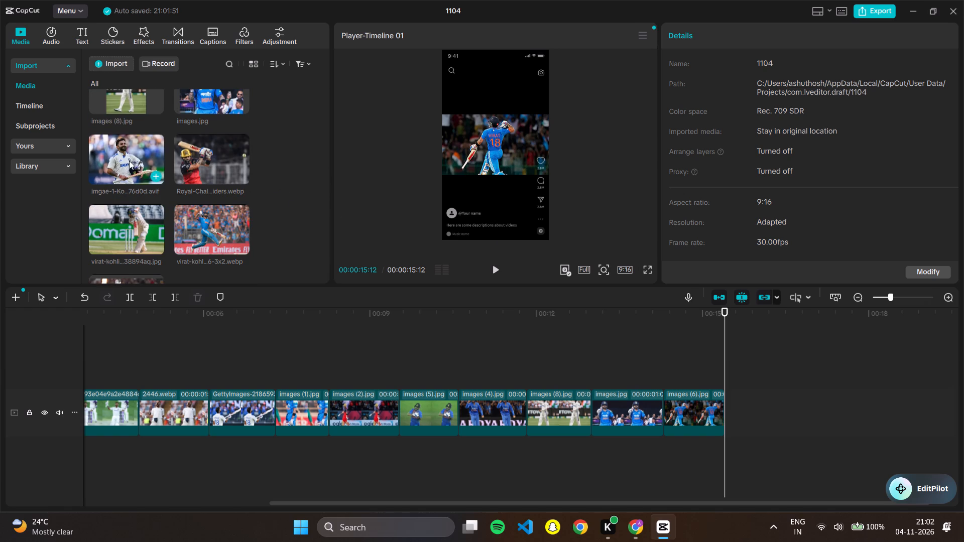
click(125, 159)
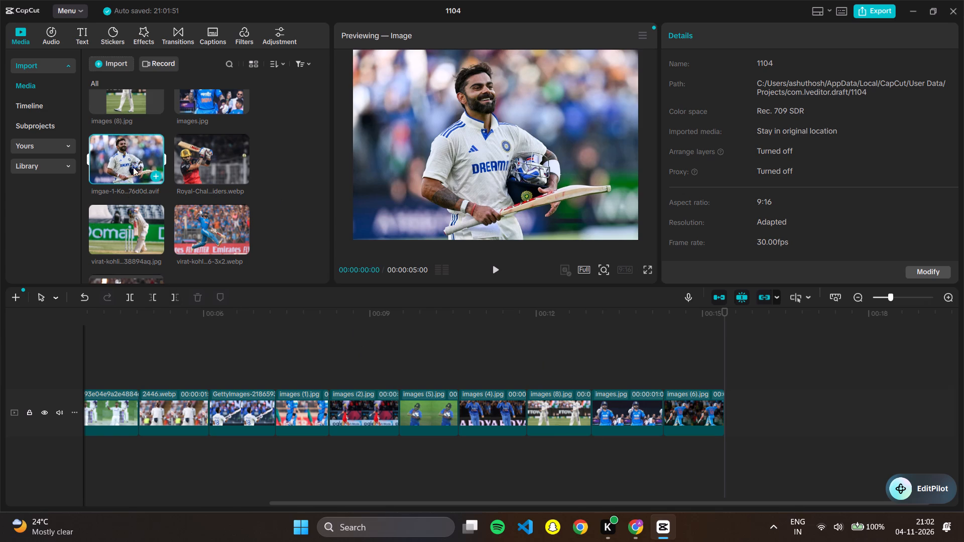
drag(126, 155, 729, 401)
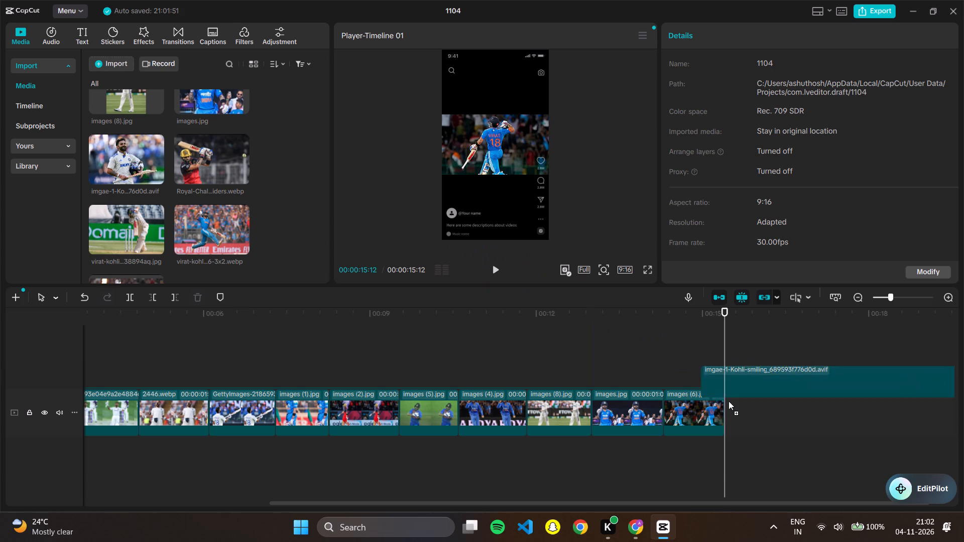
drag(729, 401, 741, 409)
drag(754, 501, 871, 499)
drag(810, 413, 796, 412)
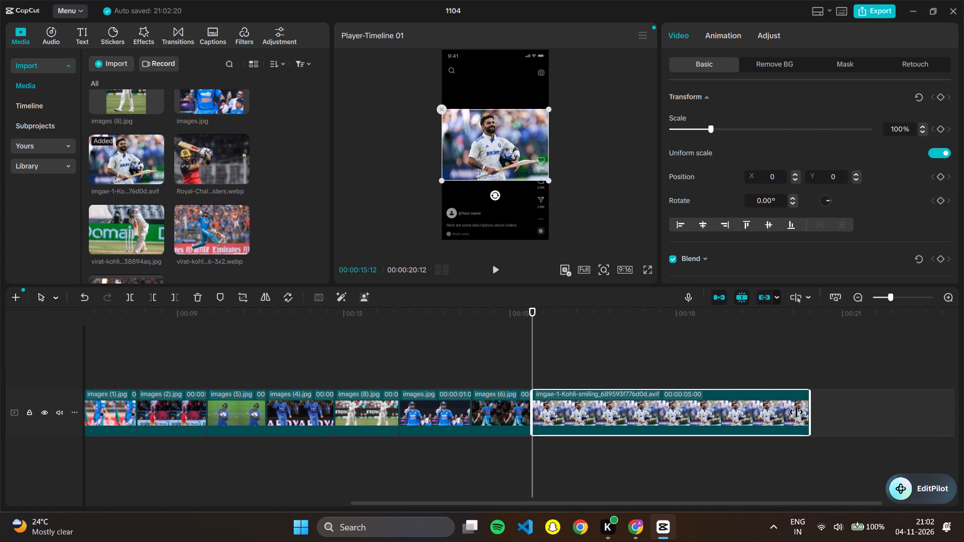
drag(796, 412, 590, 422)
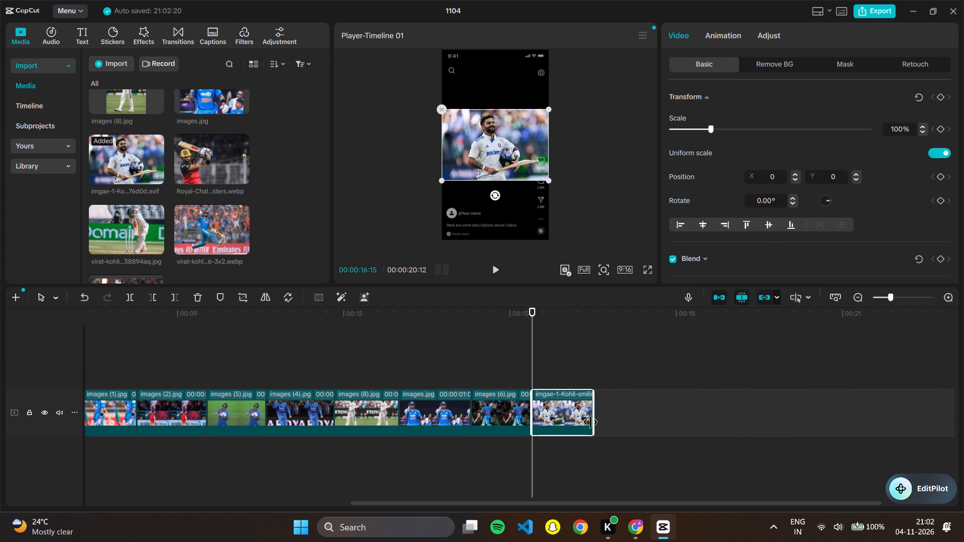
drag(590, 422, 590, 422)
click(590, 468)
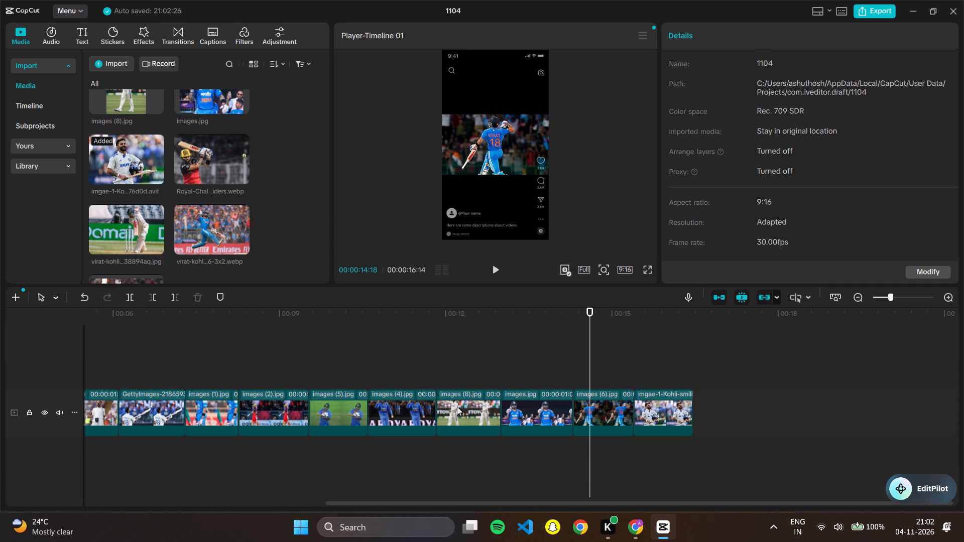
Append the virat-kohli-golden-bat .webp photo after the imgae-1-Kohli-smiling clip and trim its end to 00:00:17:17.
click(222, 222)
drag(216, 222, 351, 264)
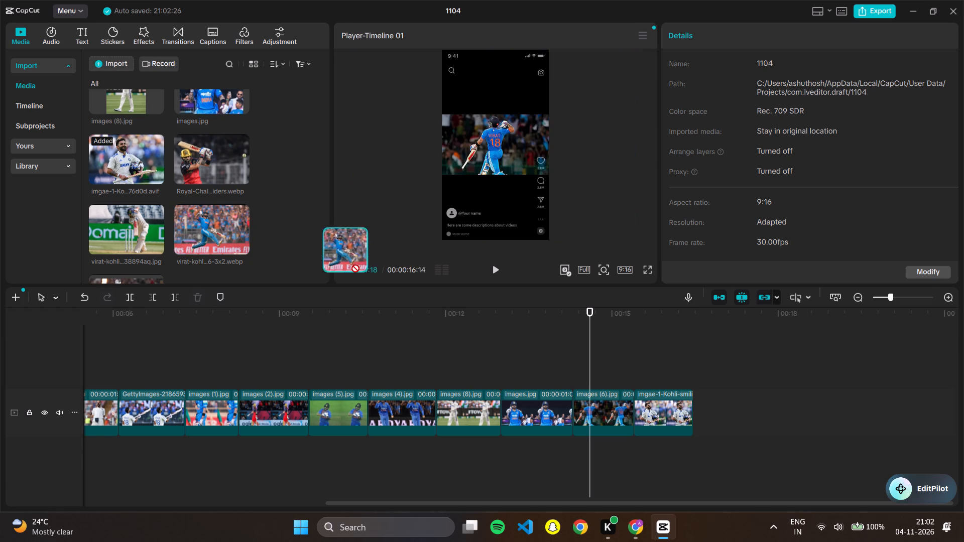
drag(351, 264, 702, 412)
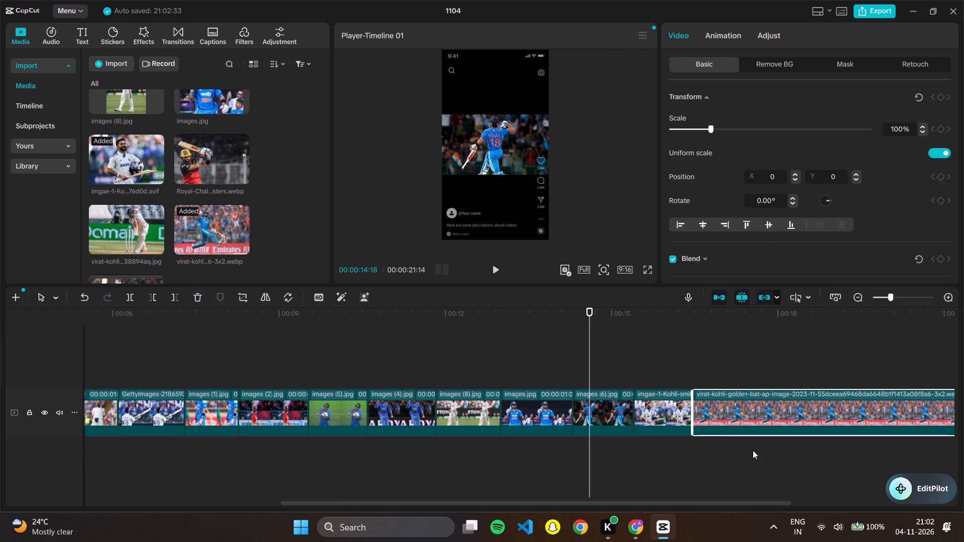
drag(748, 502, 838, 491)
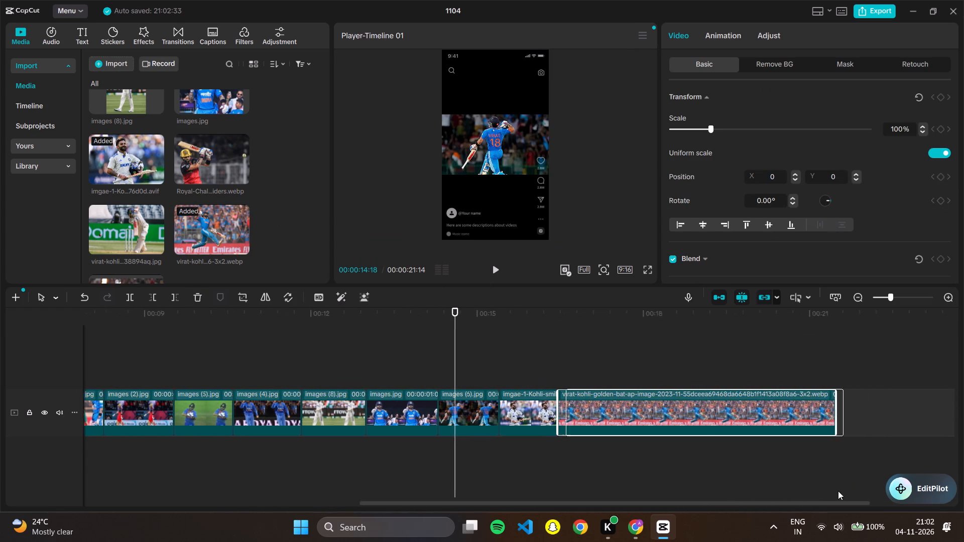
drag(838, 491, 843, 491)
drag(807, 418, 581, 418)
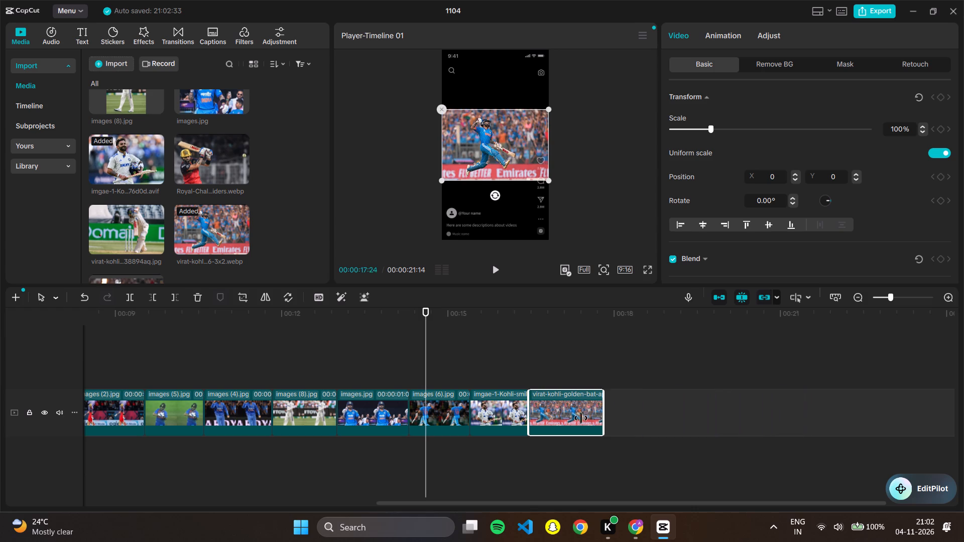
drag(581, 418, 588, 425)
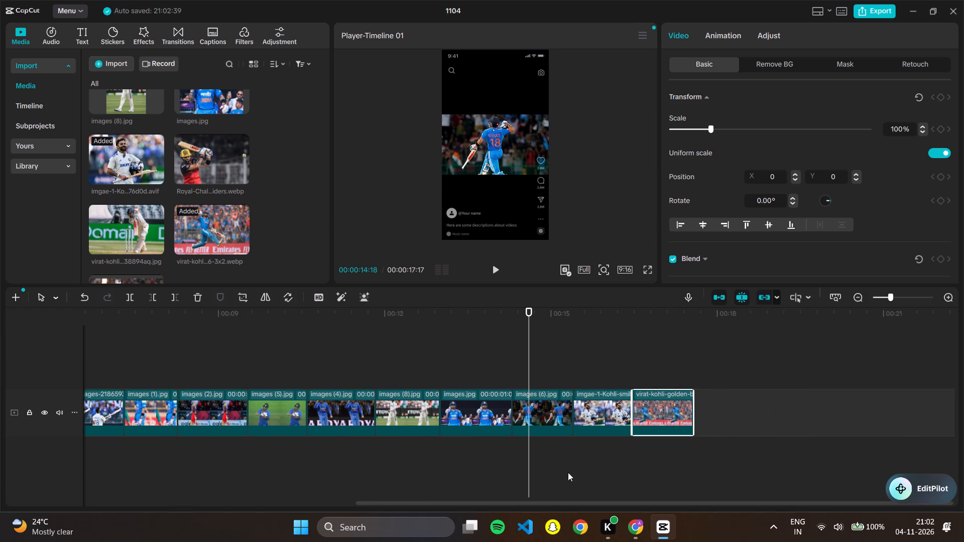
Play back the last clips from 00:00:14:18, replay the ending from the golden-bat clip, and review the sequence from the start.
scroll(198, 193, down, 1)
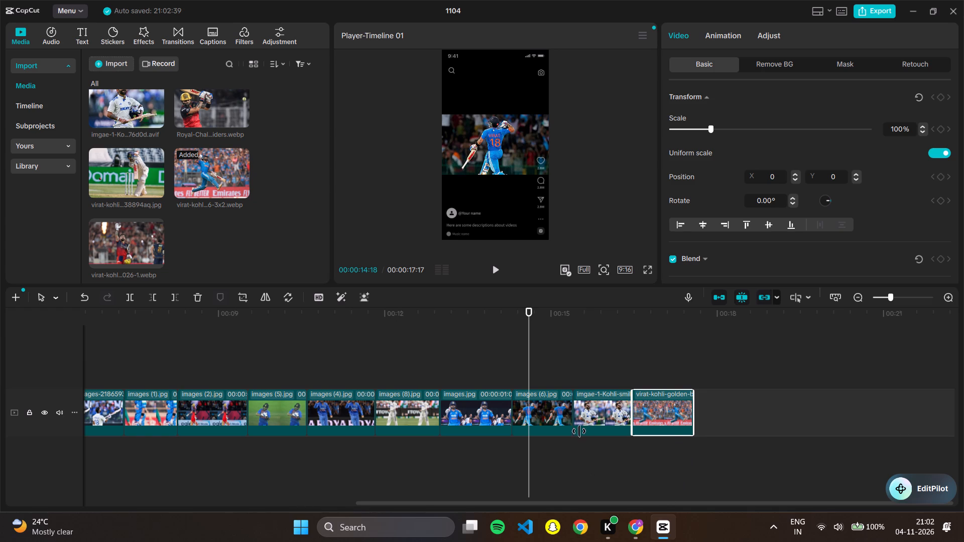
click(495, 266)
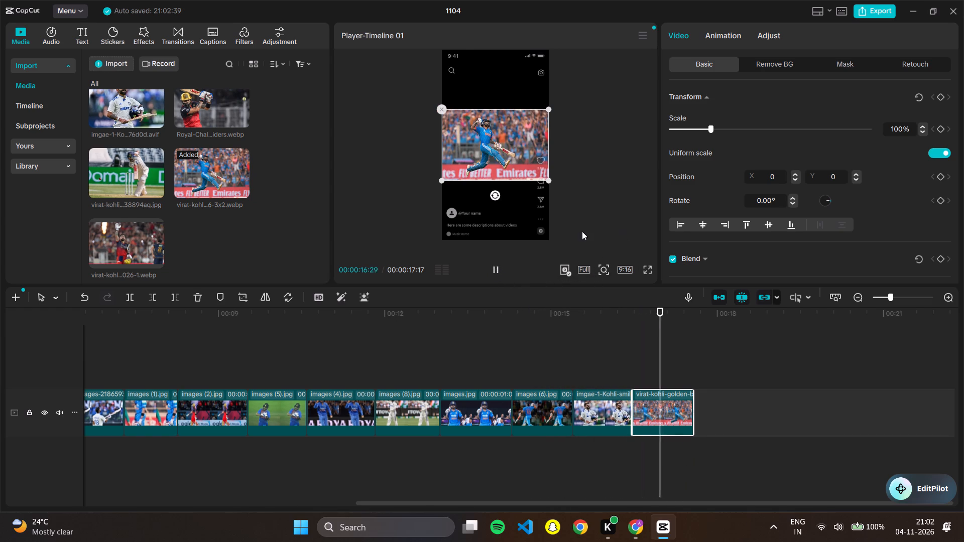
click(659, 472)
click(496, 268)
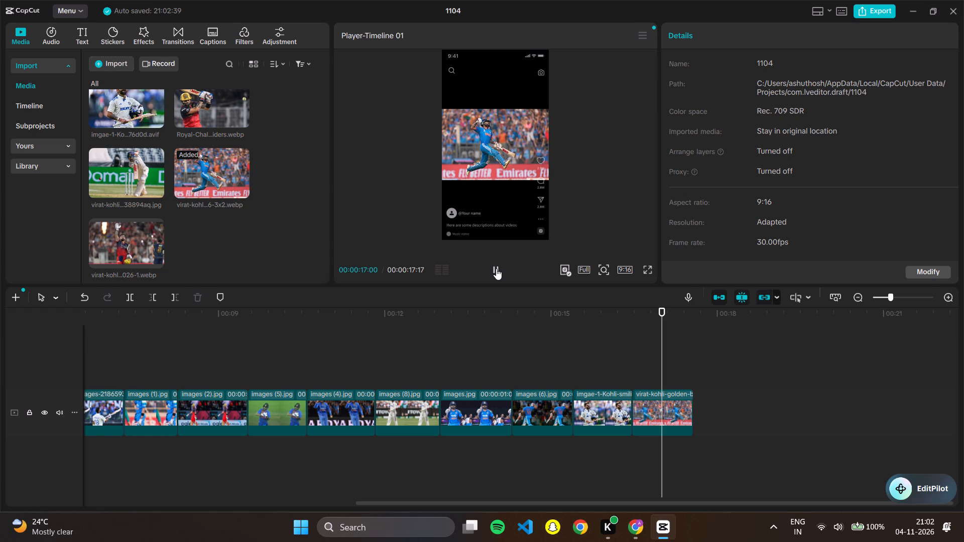
click(496, 268)
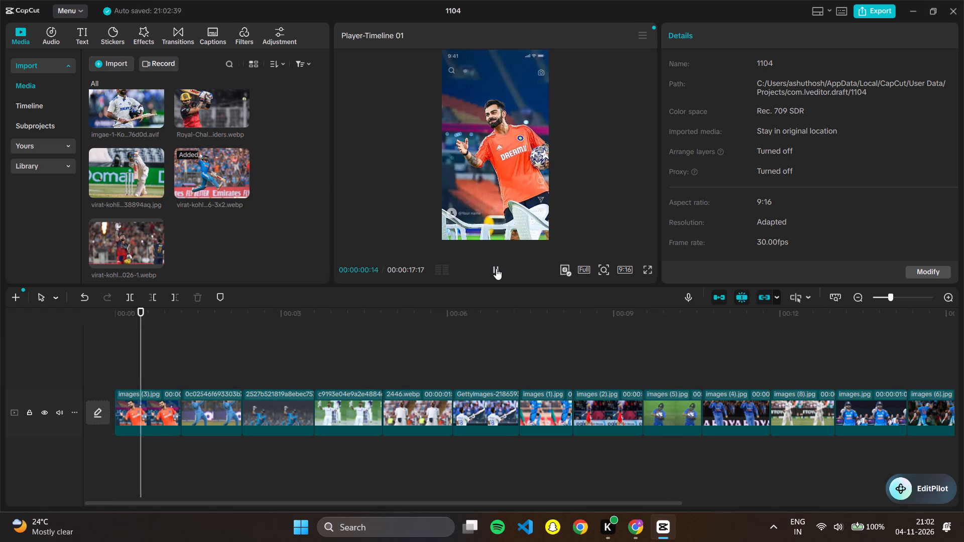
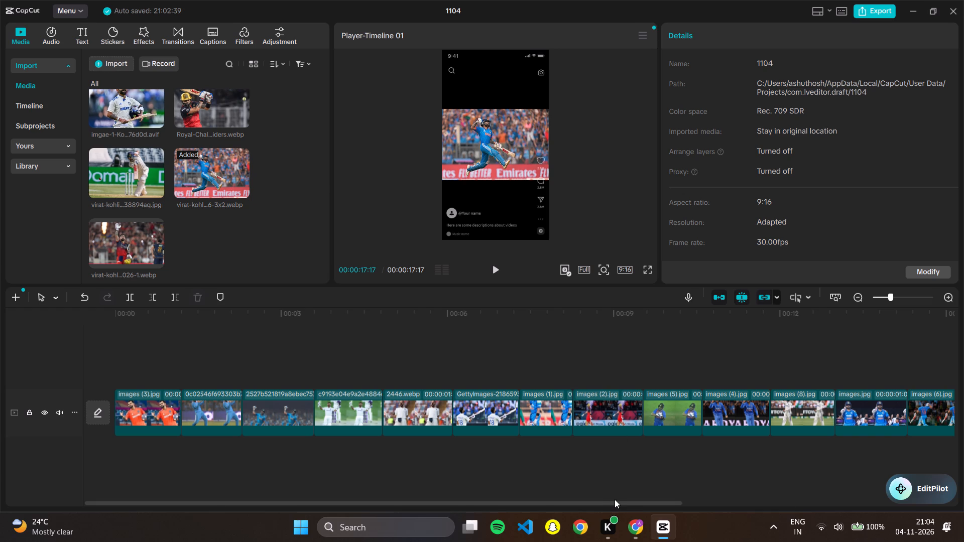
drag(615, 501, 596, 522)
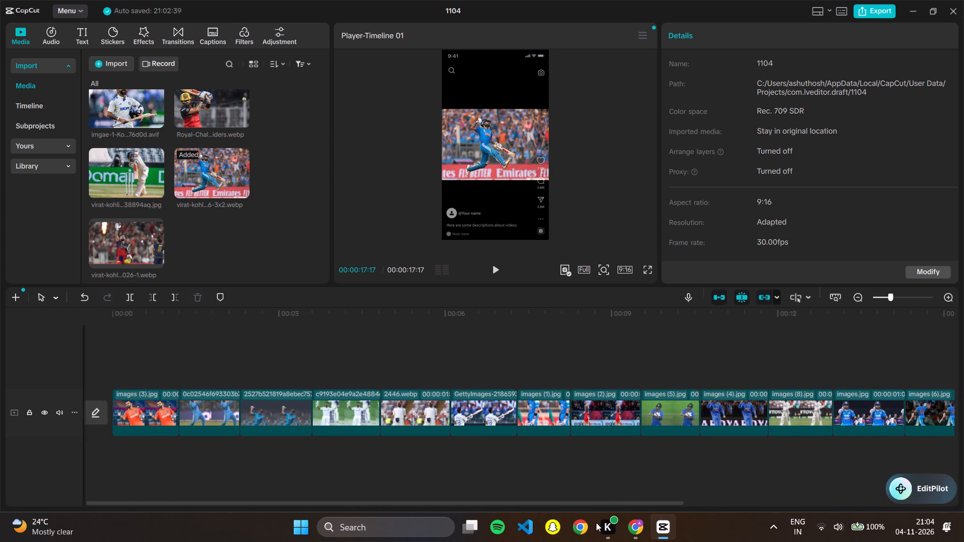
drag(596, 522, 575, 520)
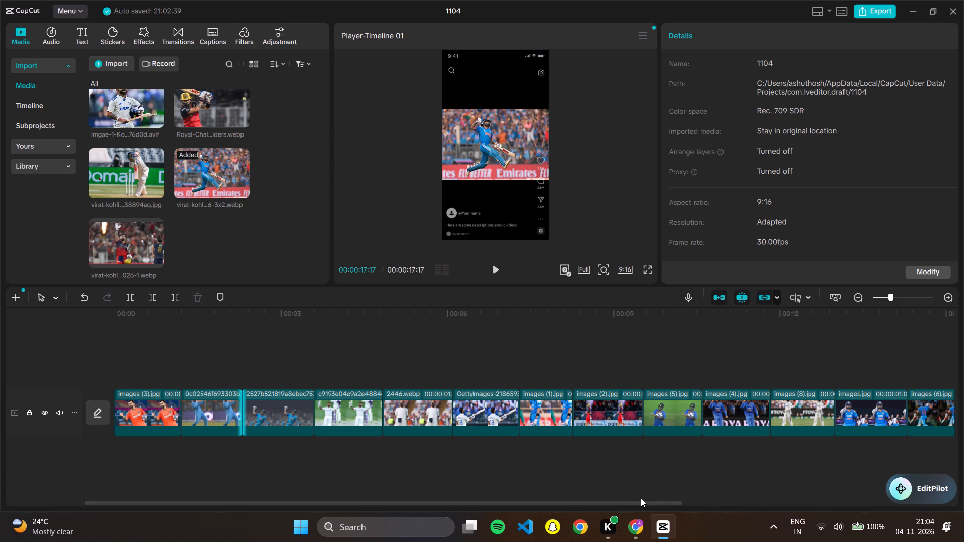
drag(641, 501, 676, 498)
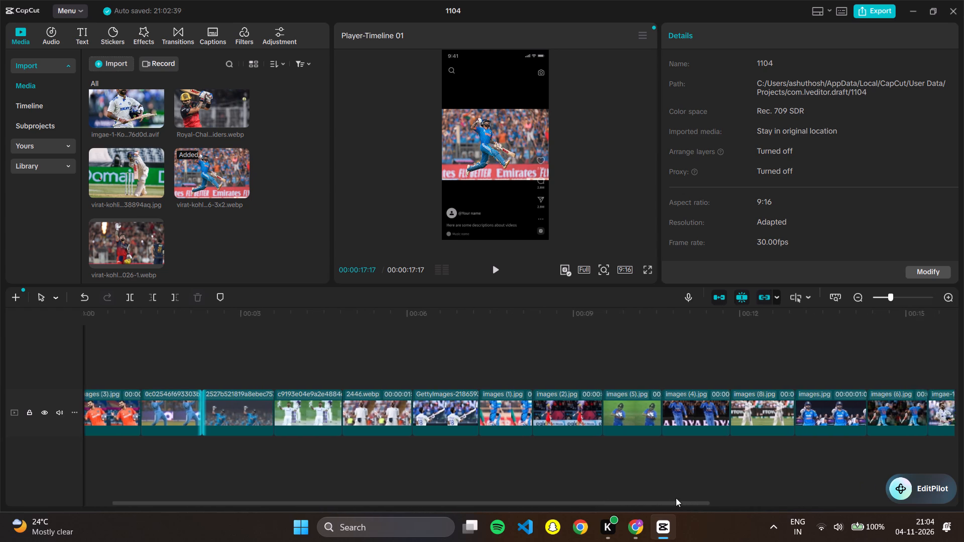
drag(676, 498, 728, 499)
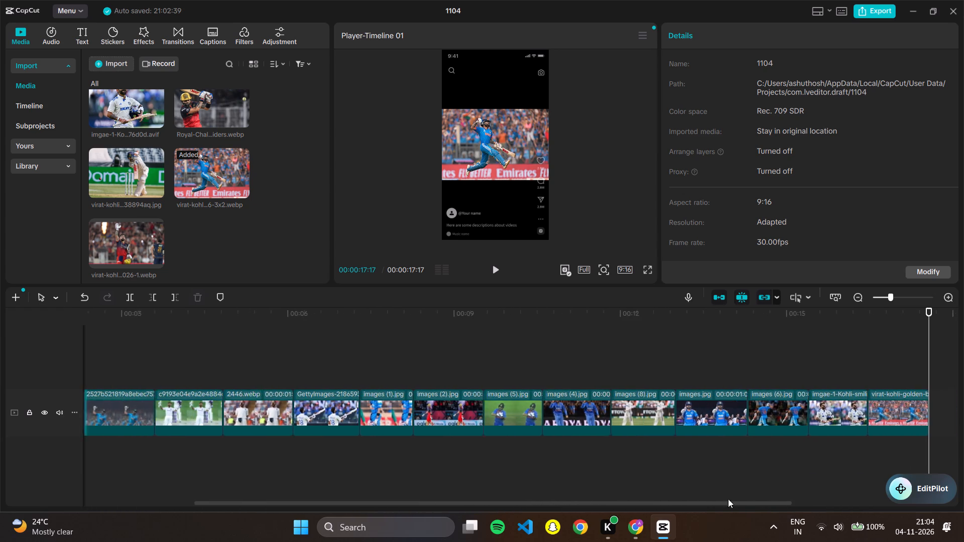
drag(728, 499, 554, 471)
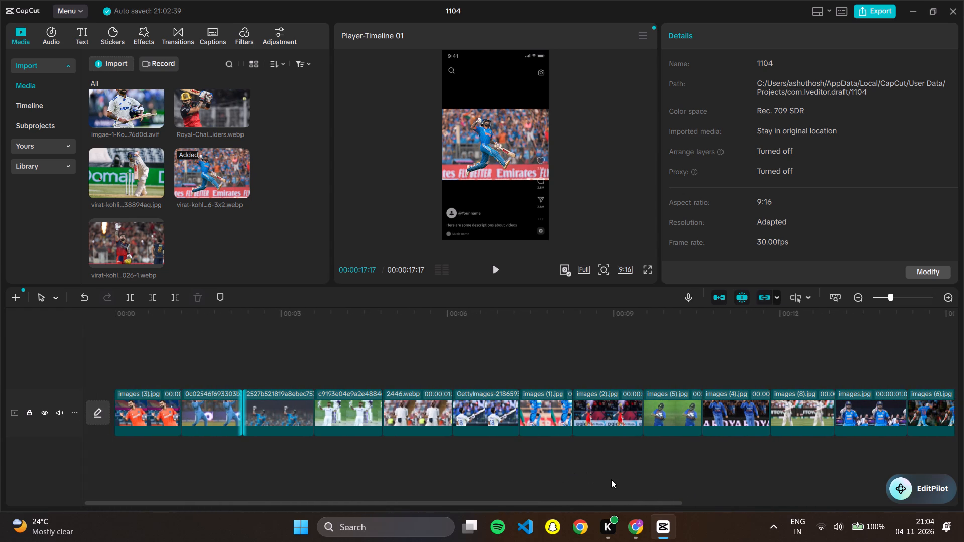
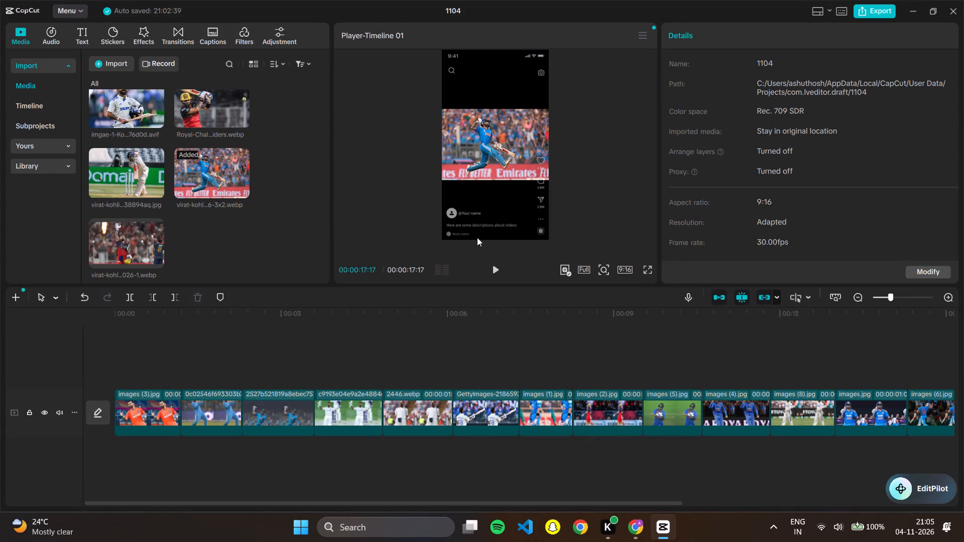
Switch to Chrome, close the Cinematic Effects Videos page, and read the Video Editing Guide chat's latest lesson on finding beats manually.
click(633, 527)
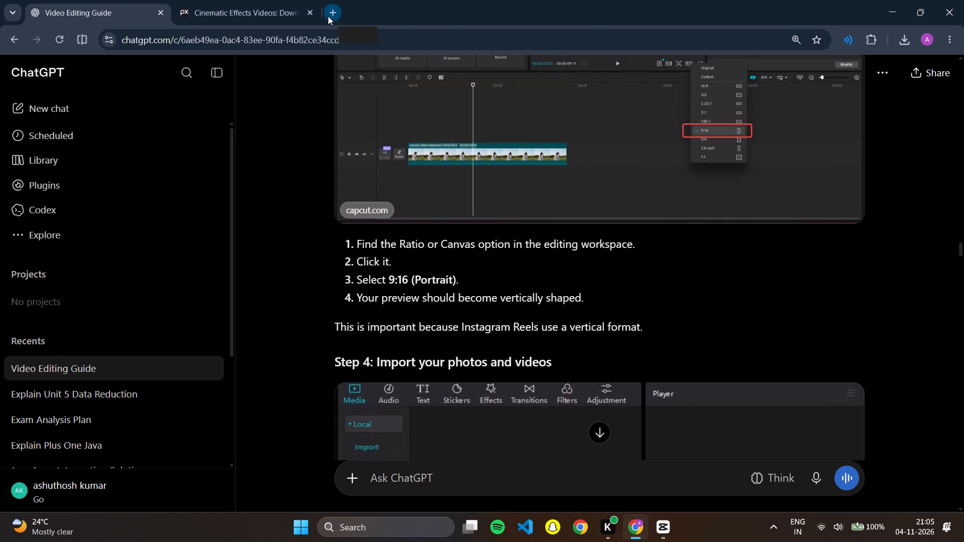
click(310, 9)
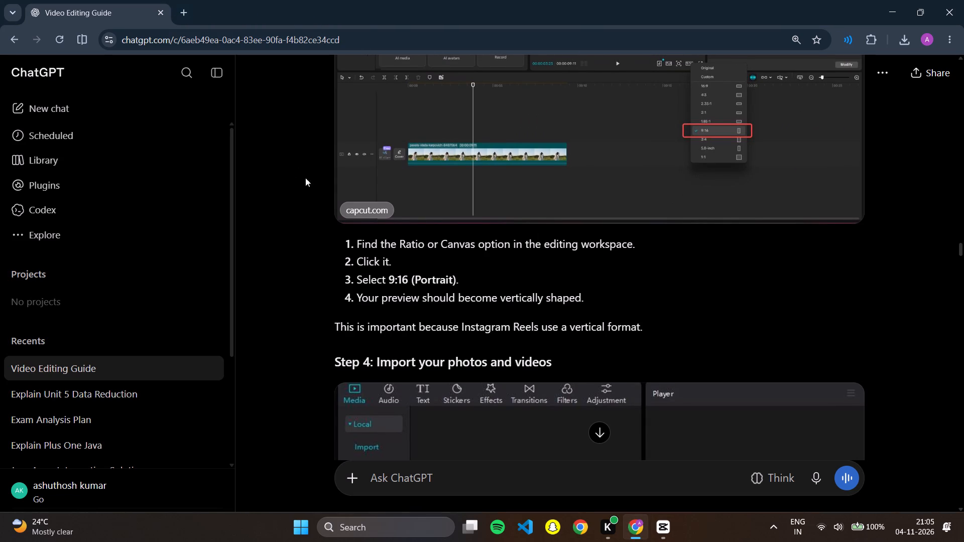
scroll(335, 211, down, 20)
scroll(335, 211, down, 3)
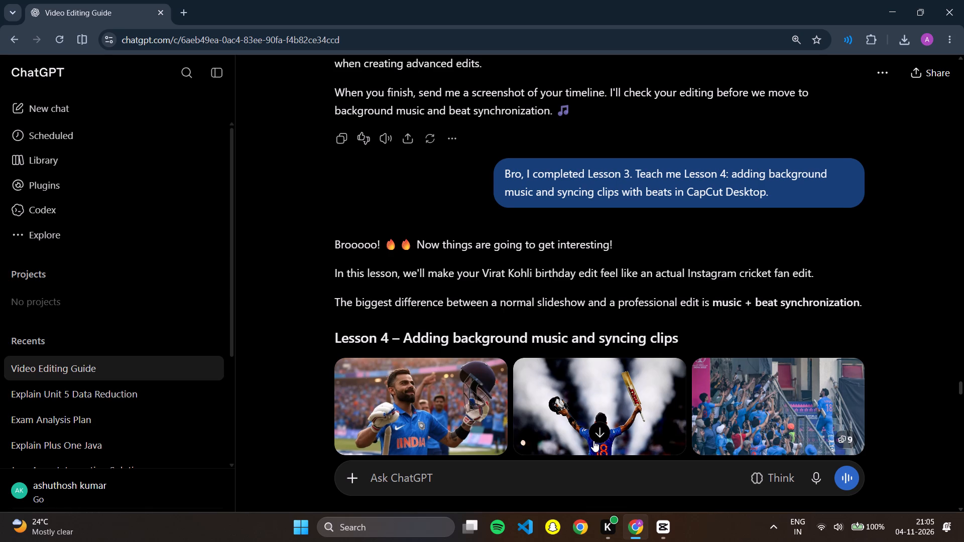
click(596, 429)
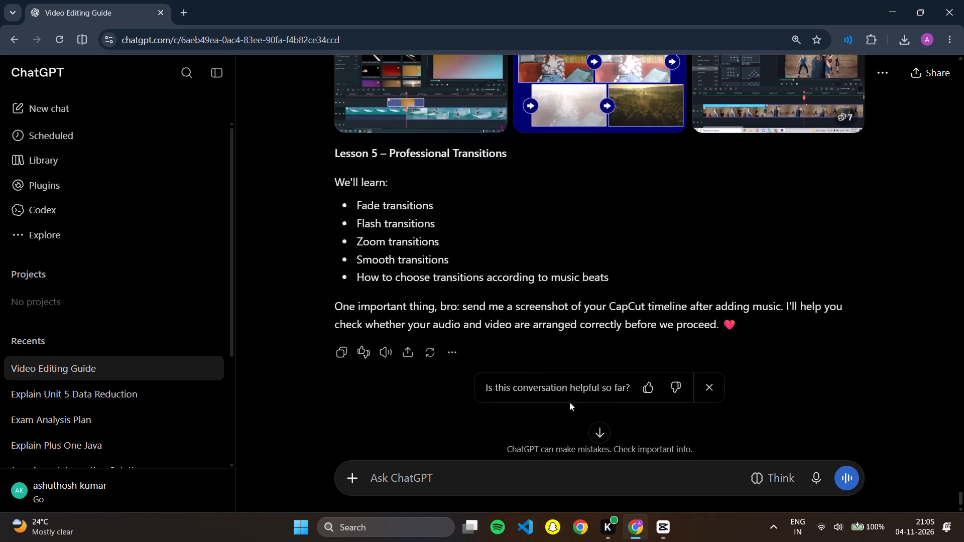
scroll(450, 294, up, 5)
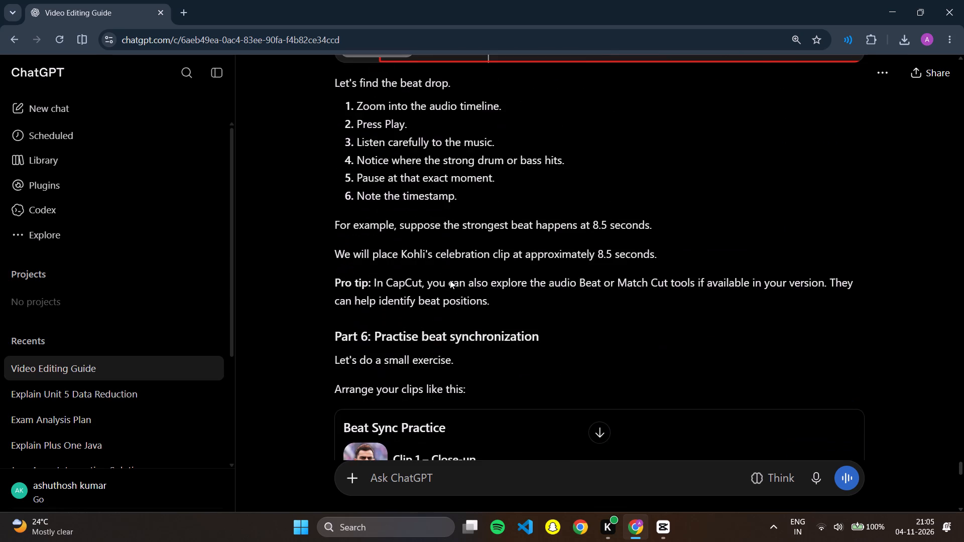
scroll(450, 280, up, 1)
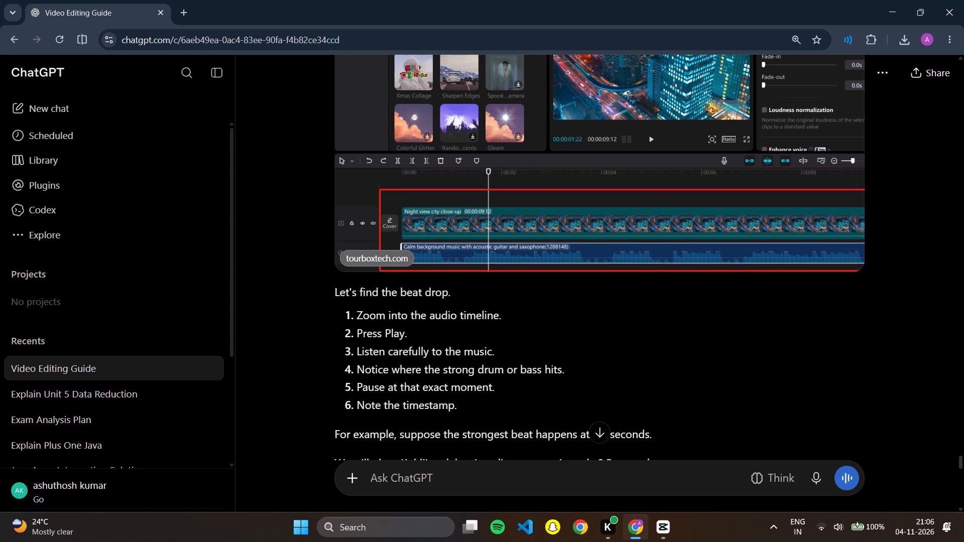
scroll(541, 353, down, 1)
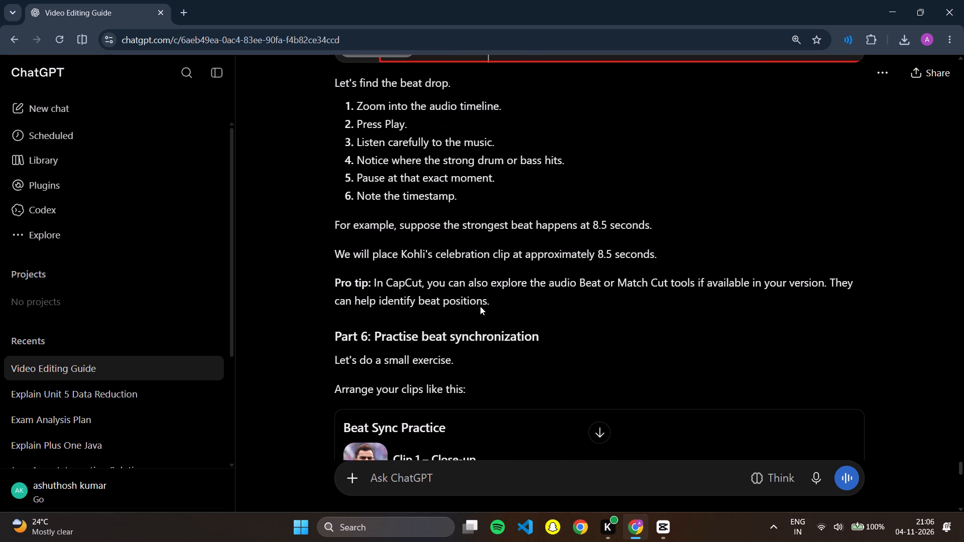
Read Lesson 4's earlier parts on beat synchronization, adjusting music volume and importing background music into the project.
scroll(530, 259, up, 3)
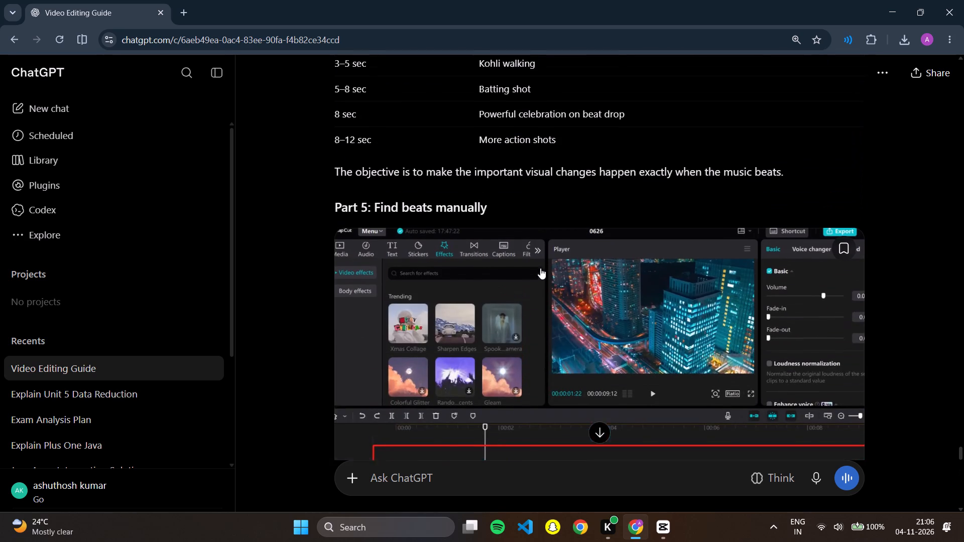
scroll(540, 268, up, 1)
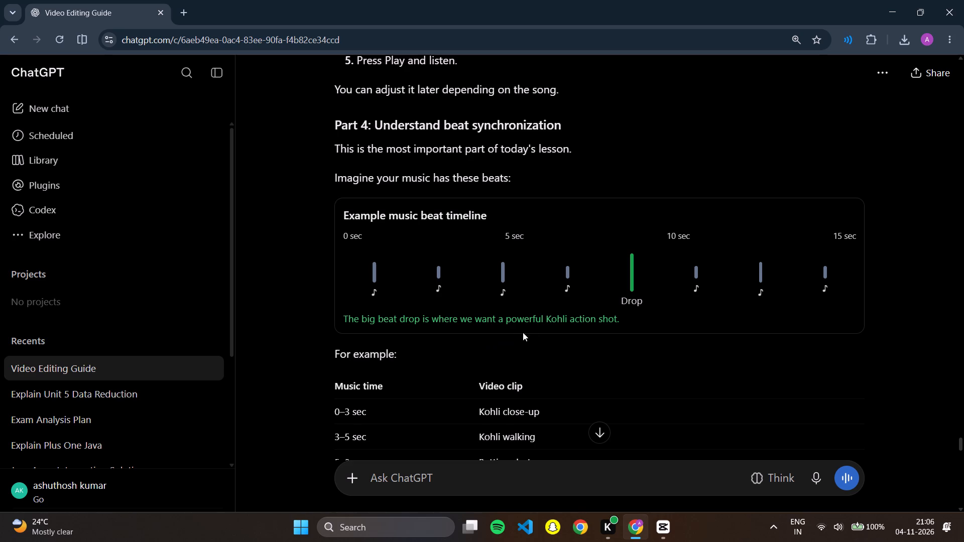
scroll(622, 319, up, 1)
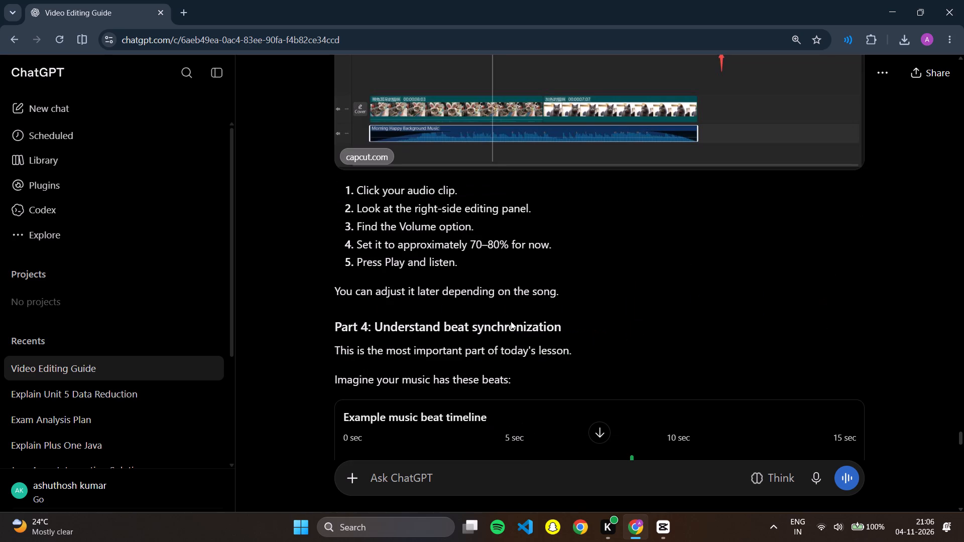
scroll(511, 320, up, 3)
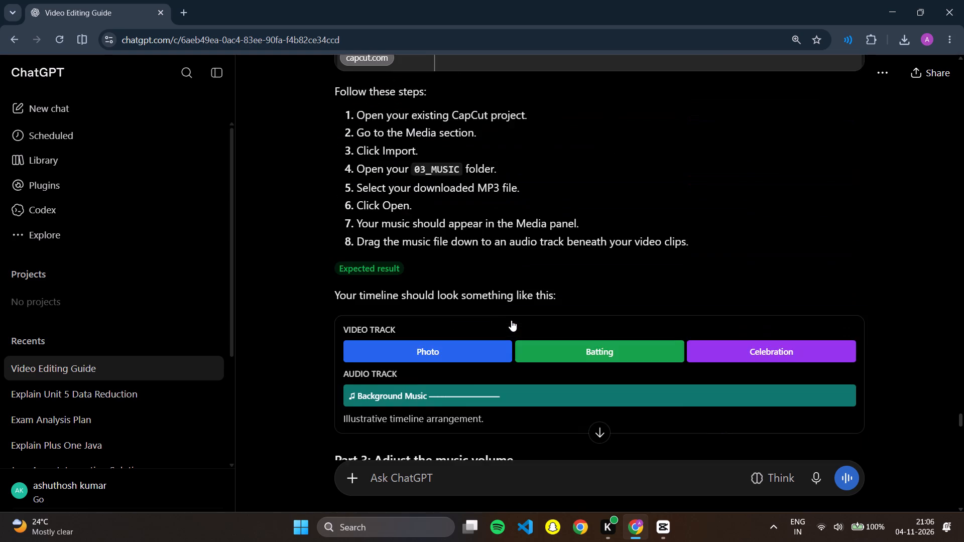
scroll(497, 235, up, 1)
scroll(508, 261, down, 1)
scroll(509, 263, up, 1)
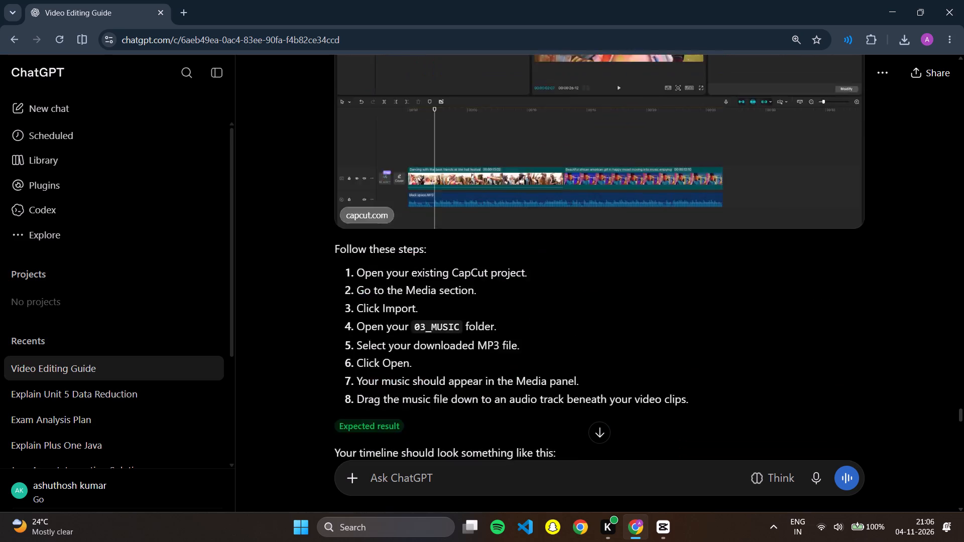
scroll(509, 263, up, 2)
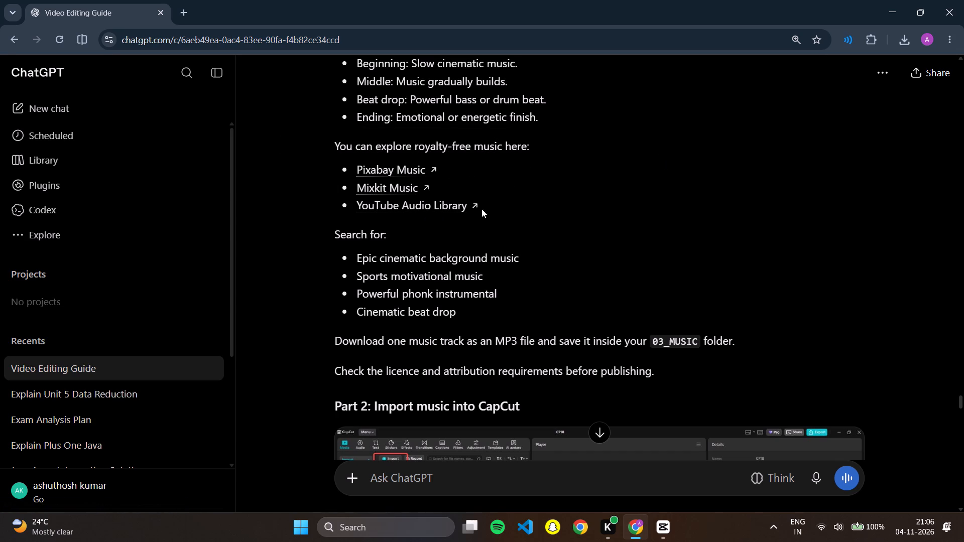
Search Google in a new browser tab for "songs for virat kohli birthday", leaving the Video Editing Guide chat open.
click(184, 14)
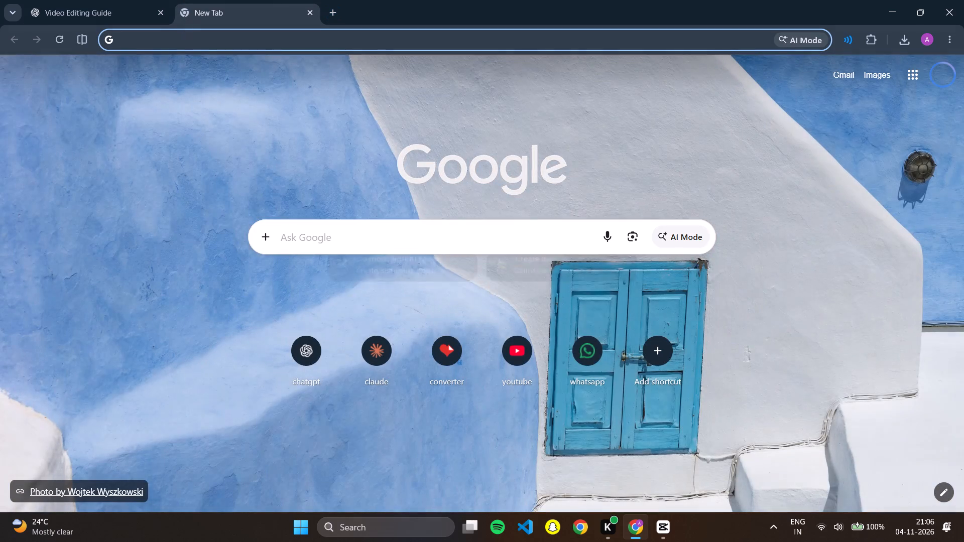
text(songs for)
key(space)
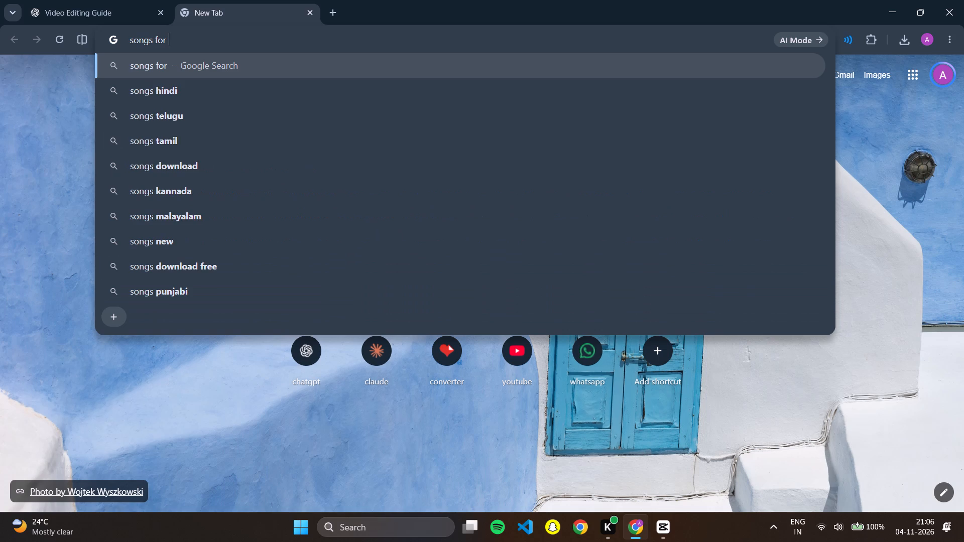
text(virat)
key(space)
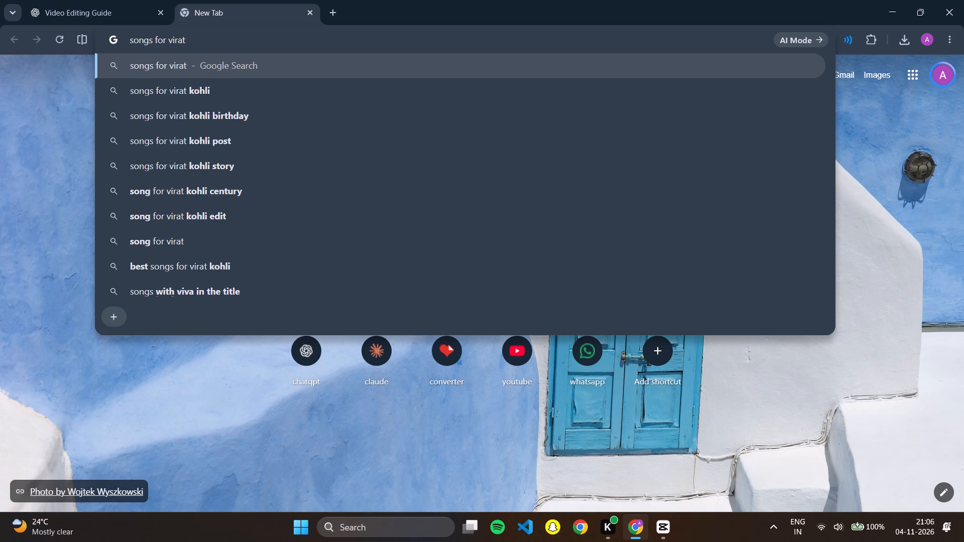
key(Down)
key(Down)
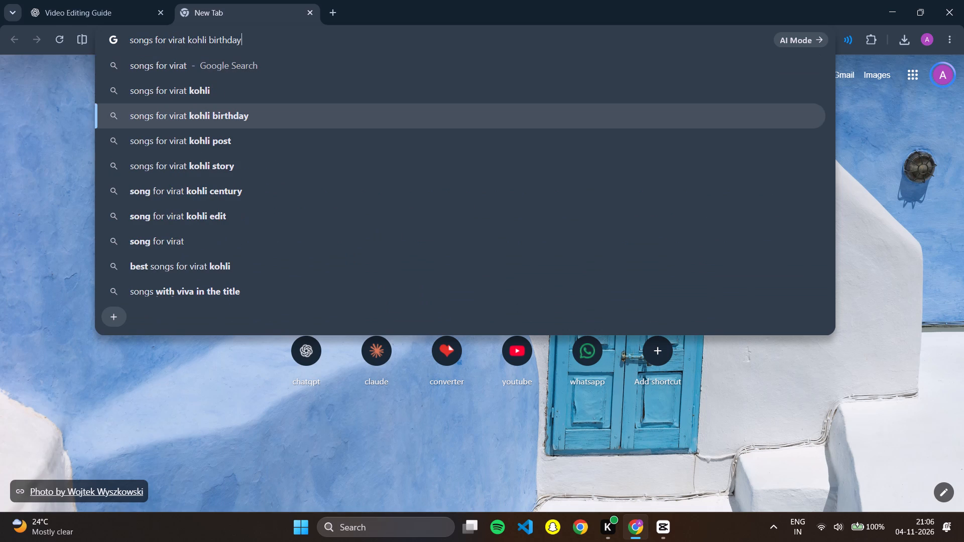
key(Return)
Examine the search results for a suitable Virat Kohli song, checking the short videos, YouTube entries and AI Overview.
scroll(202, 237, down, 1)
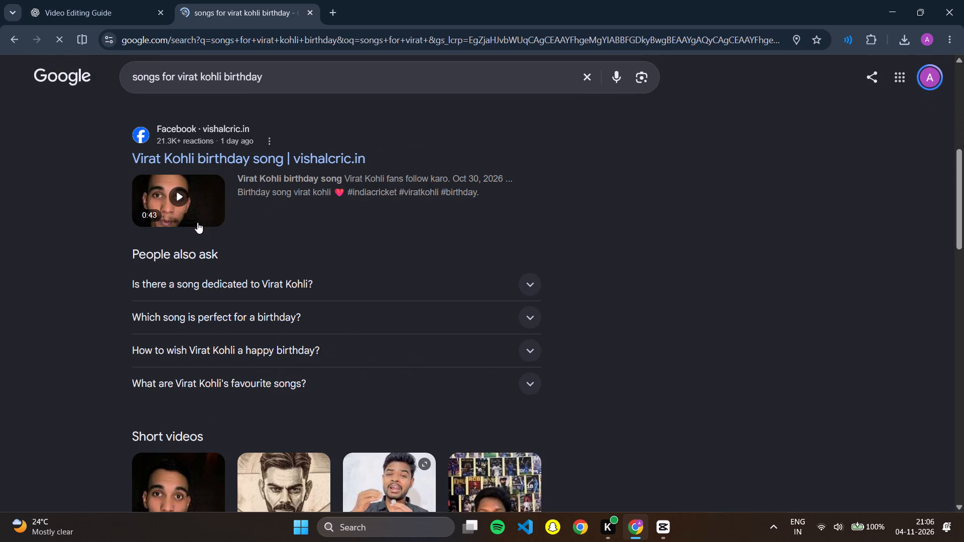
scroll(198, 222, down, 2)
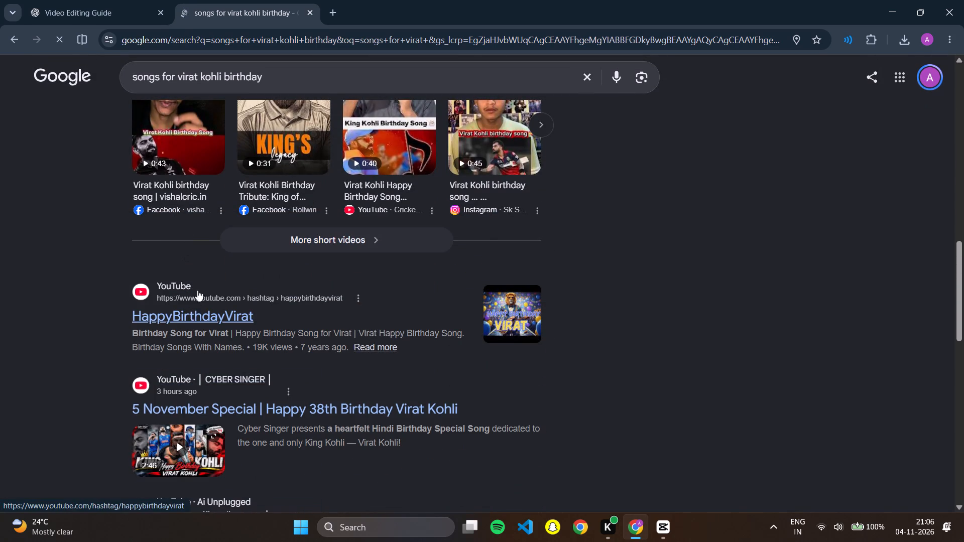
scroll(197, 290, down, 2)
scroll(184, 111, up, 2)
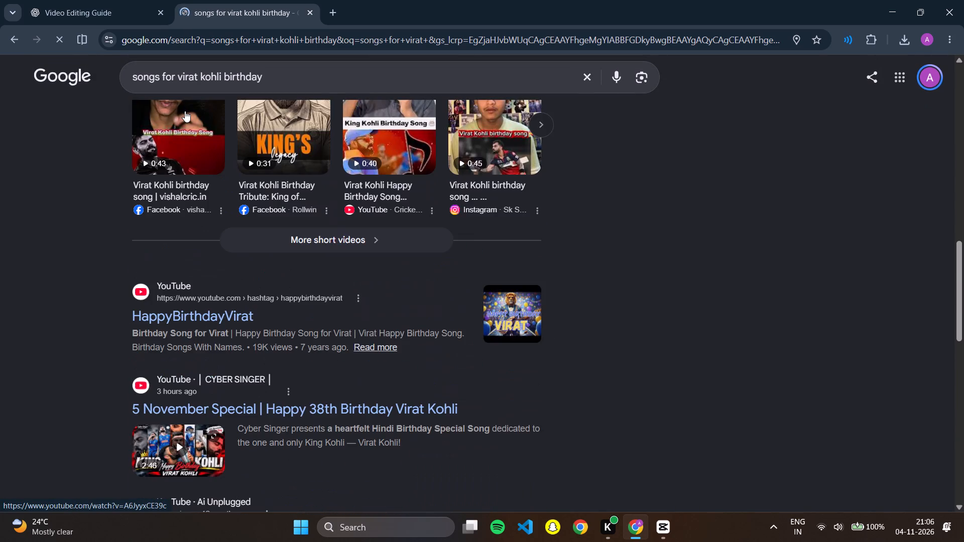
scroll(188, 111, down, 1)
scroll(186, 116, up, 2)
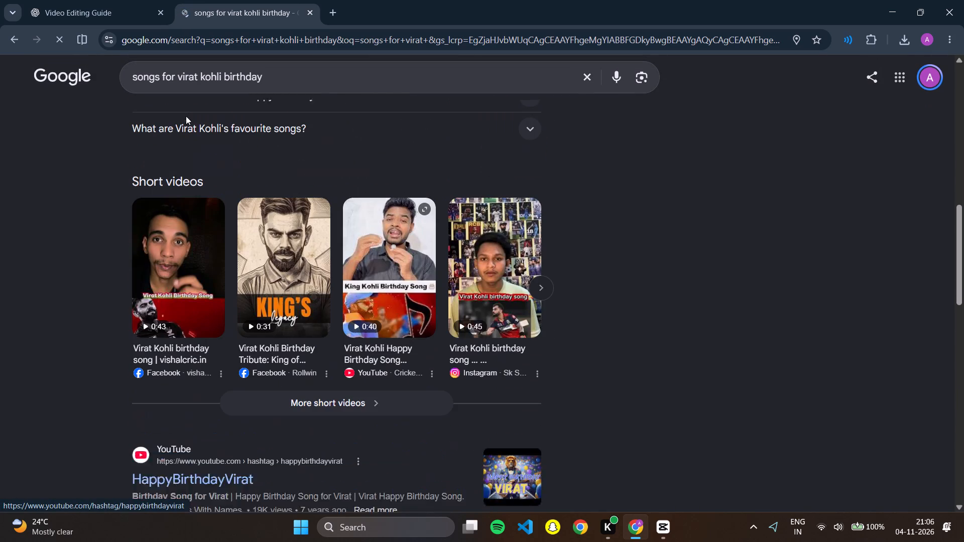
scroll(186, 116, up, 3)
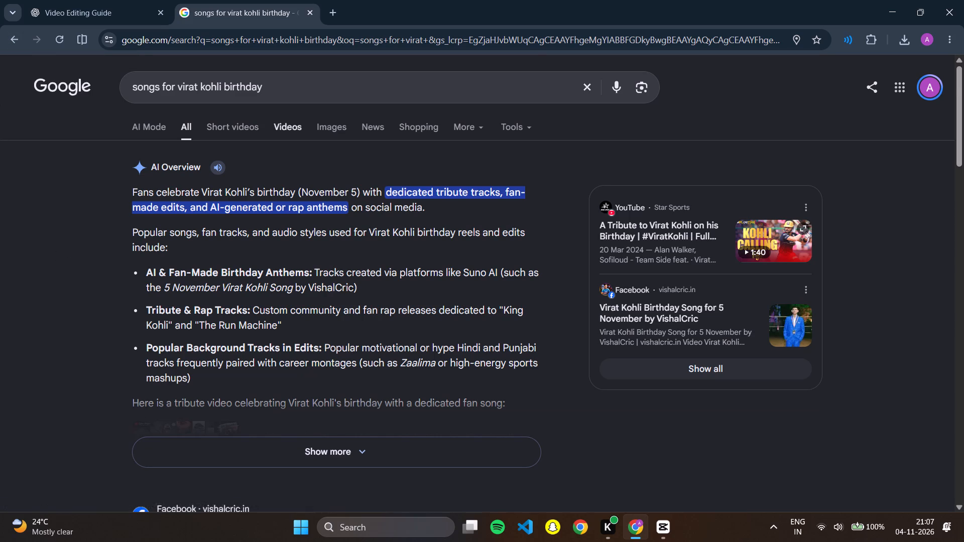
Look through the song results, search for "happy birthday virat kohli song download" and open Zedge's Virat Birthday Ringtones page.
scroll(290, 245, down, 9)
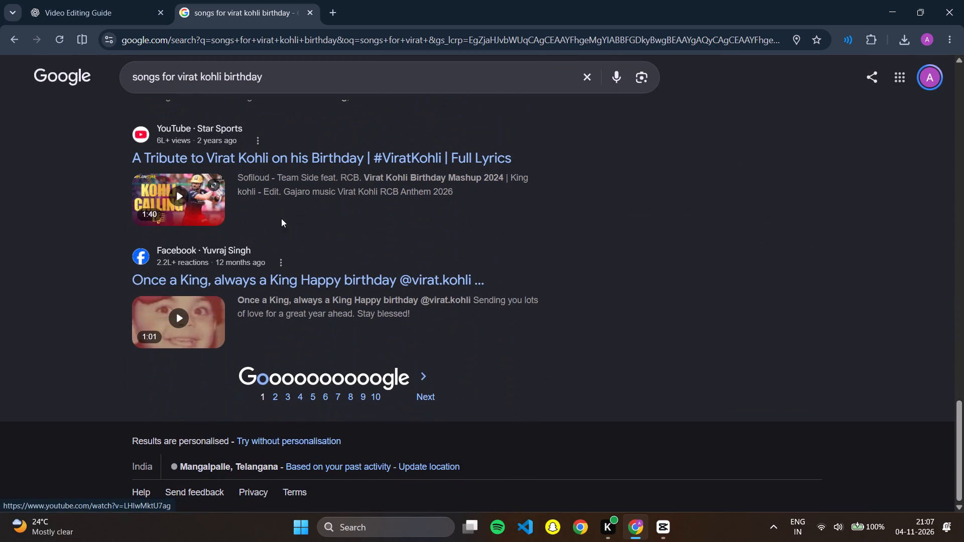
scroll(281, 218, down, 1)
click(302, 77)
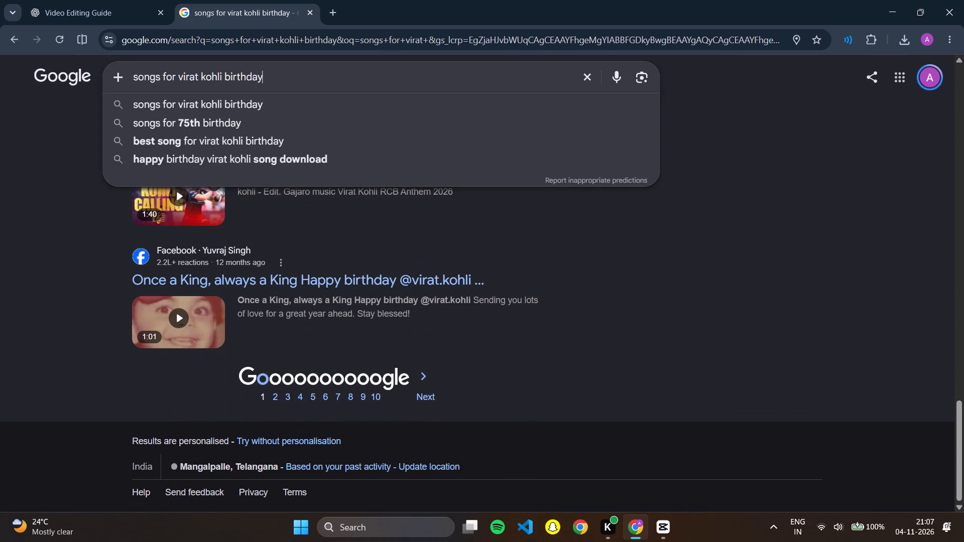
click(285, 152)
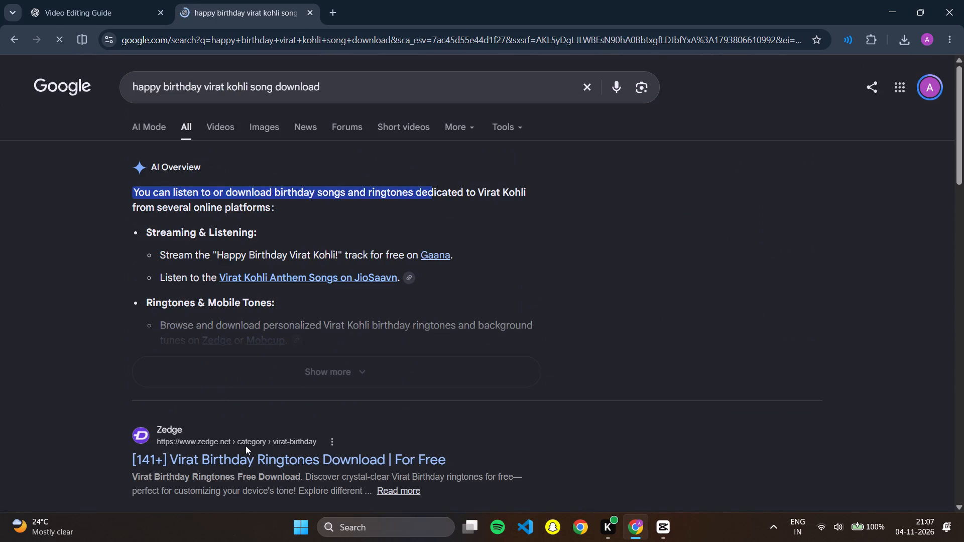
click(246, 453)
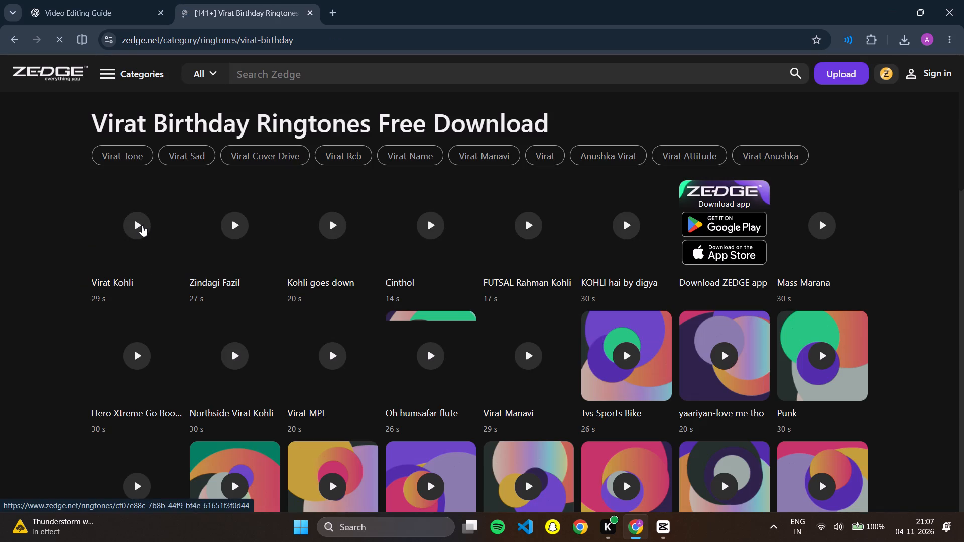
Preview the ringtones Virat Kohli, Zindagi Fazil and Kohli goes down, dismissing the advertisement.
click(142, 225)
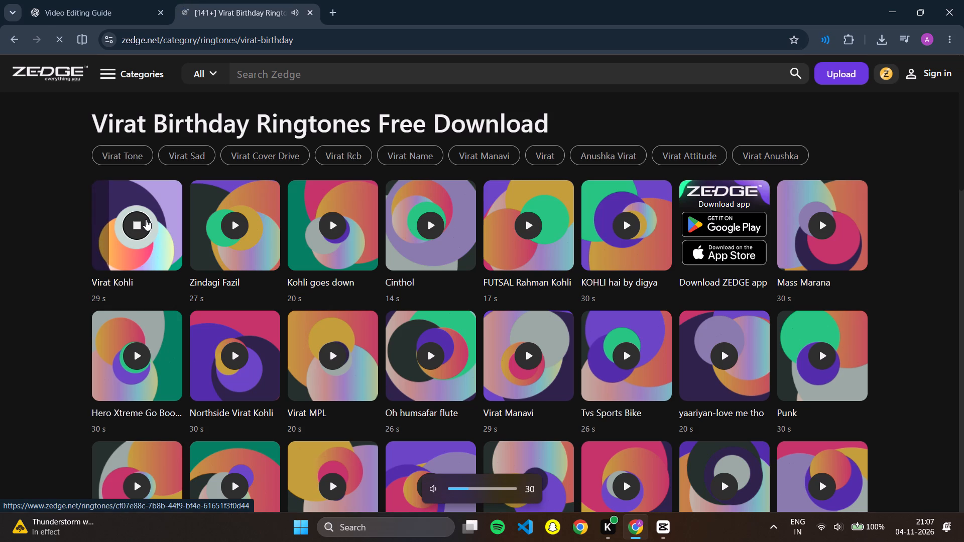
click(232, 222)
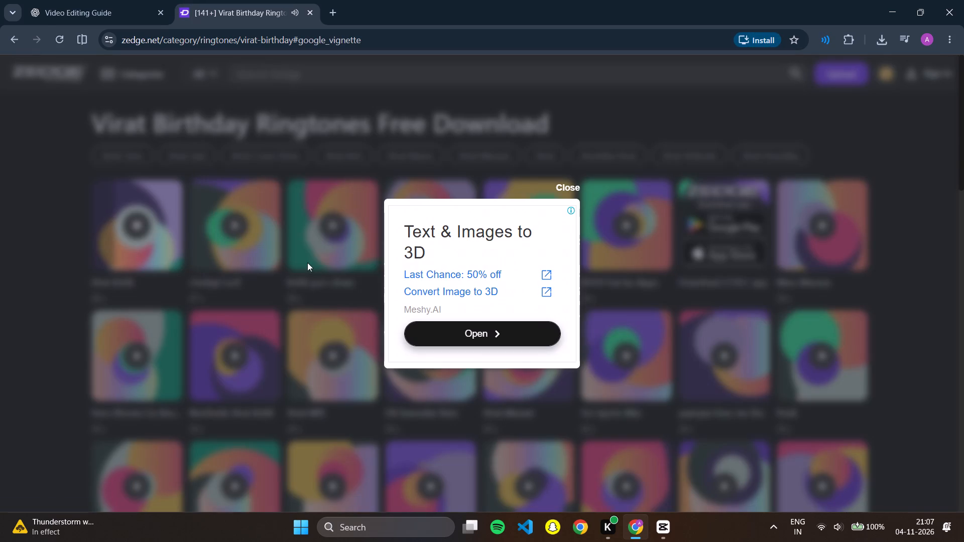
click(564, 184)
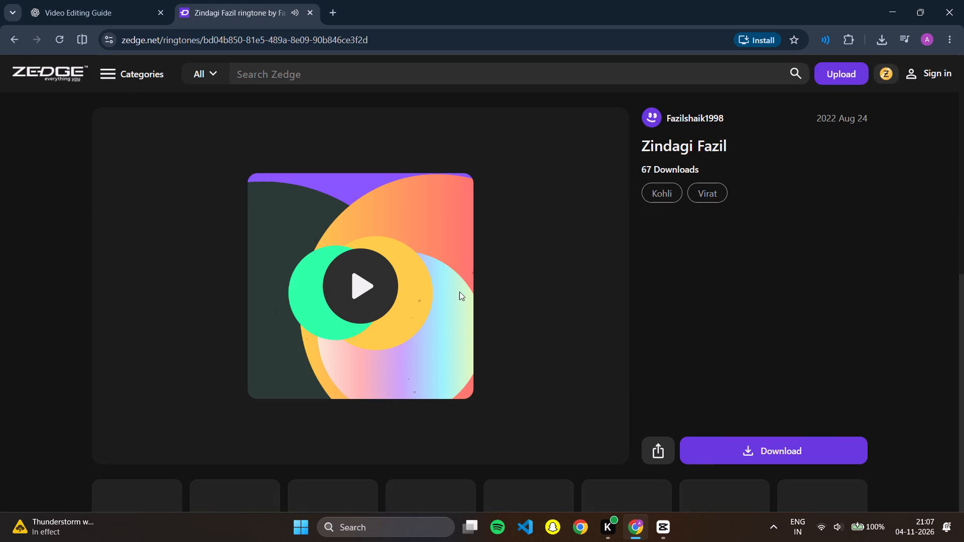
click(346, 283)
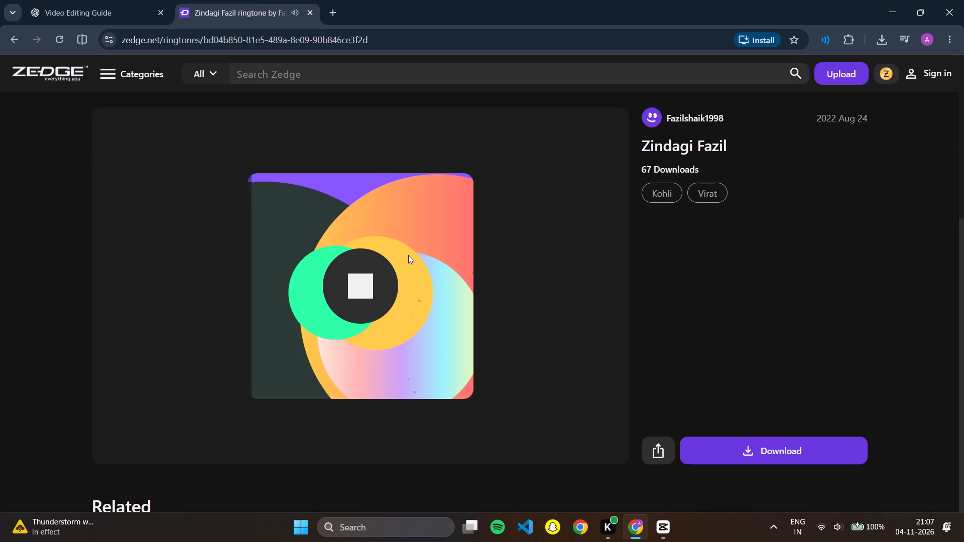
click(13, 42)
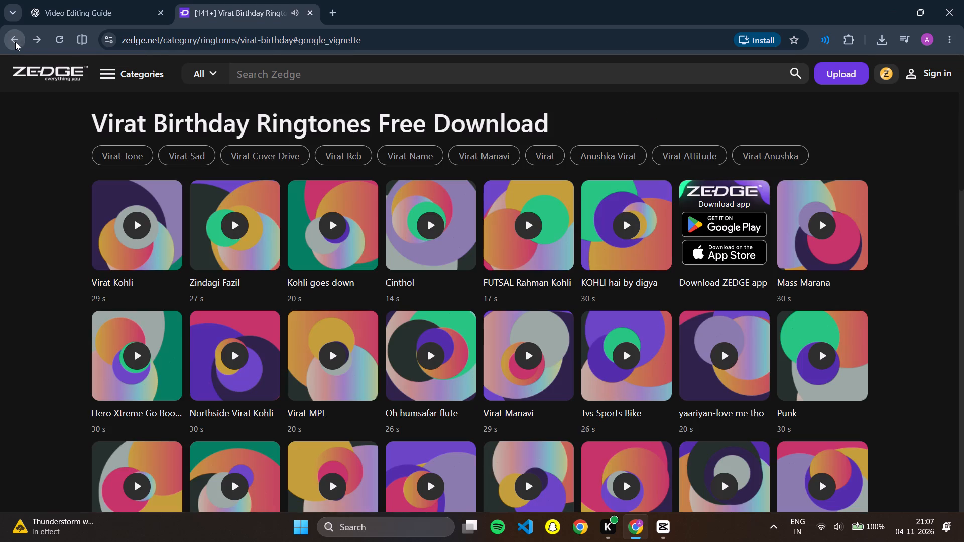
click(331, 219)
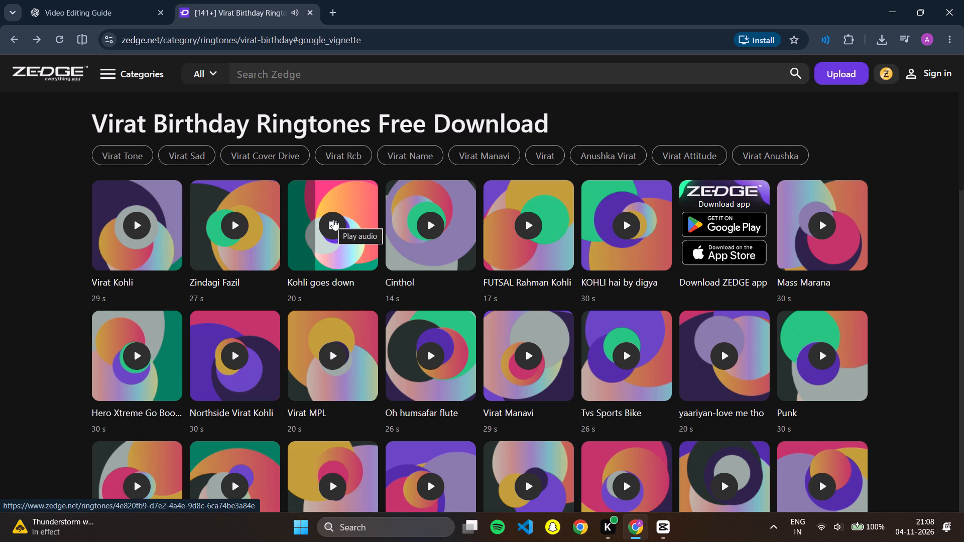
Open the Kohli goes down ringtone's page and download the ringtone.
click(346, 245)
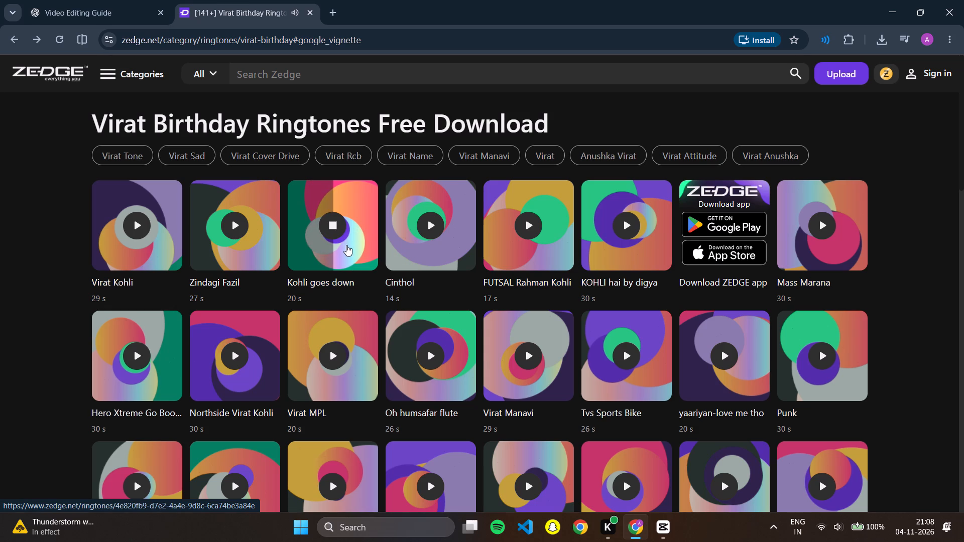
click(770, 448)
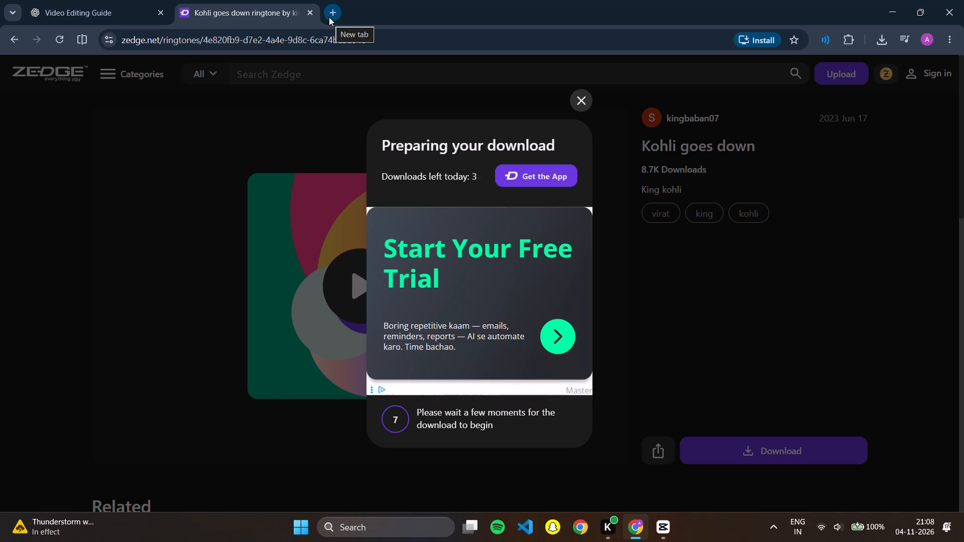
Search Google in a new tab for "kohli goes down the ground kohli goes out of the ground video" and browse the results.
click(338, 8)
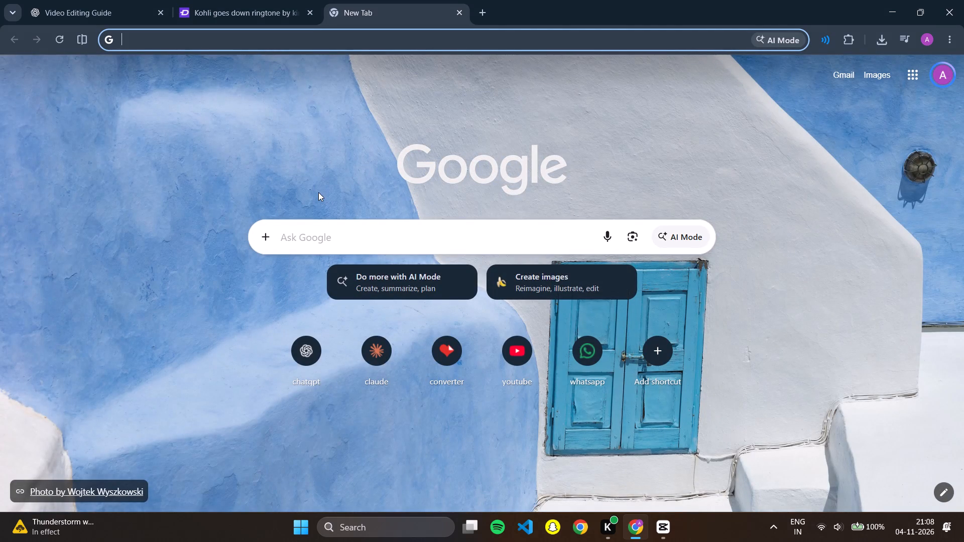
text(kohli)
key(space)
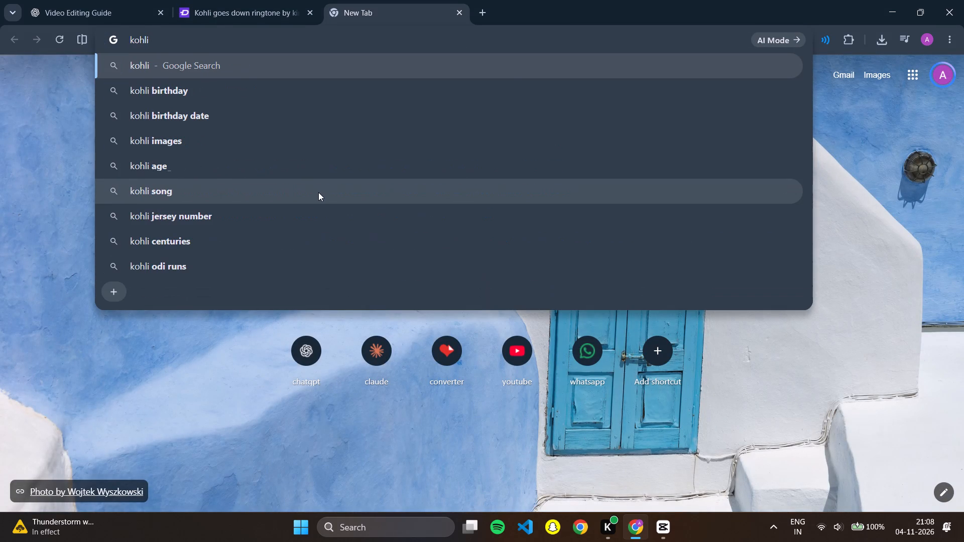
text(goes)
key(space)
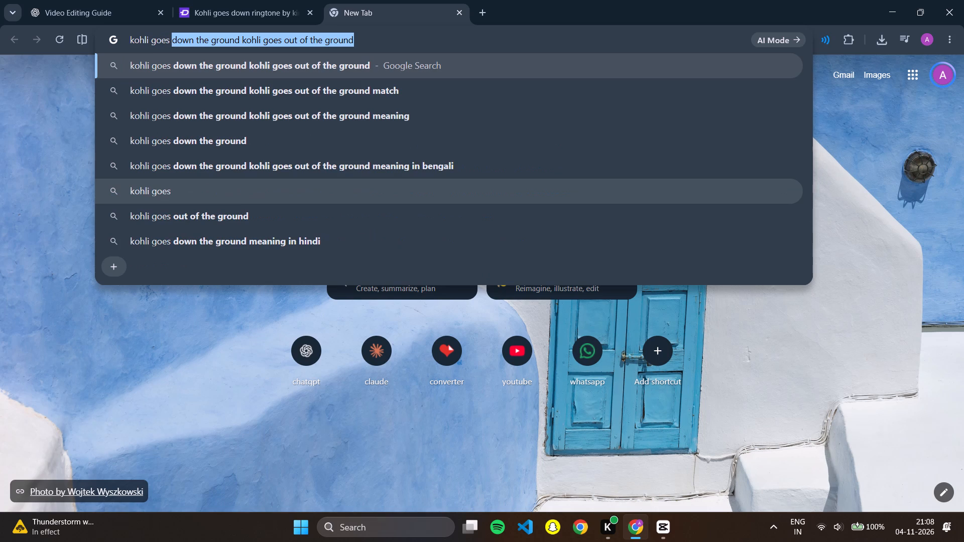
click(263, 65)
click(409, 89)
key(space)
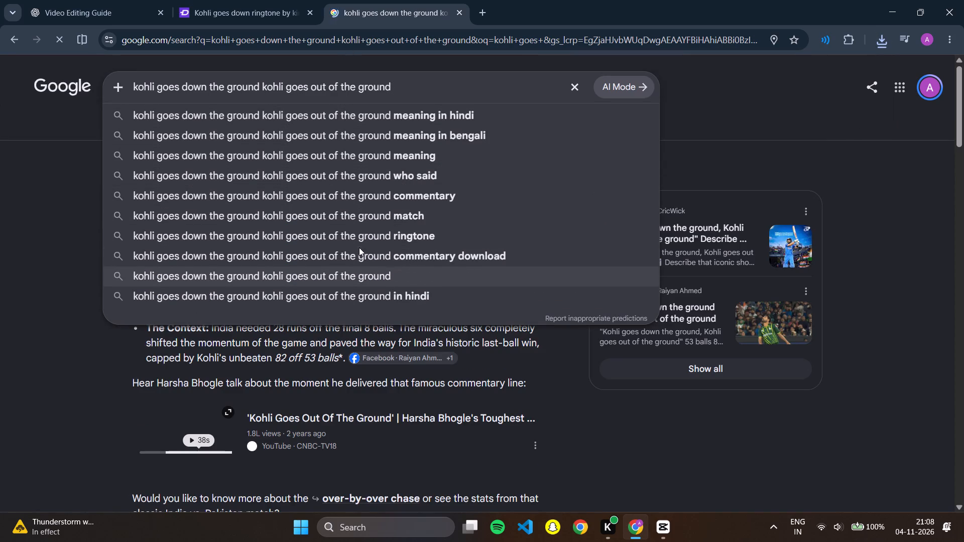
text(video)
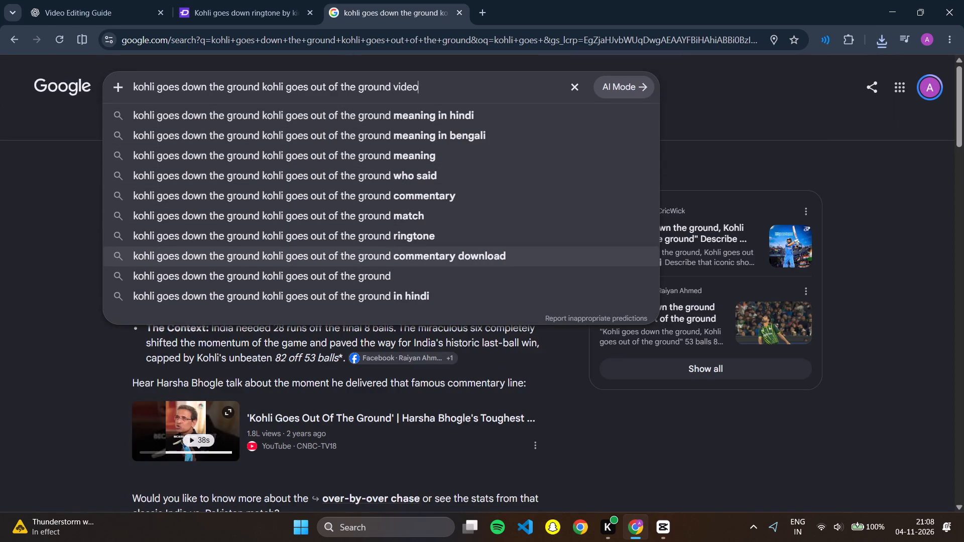
click(402, 109)
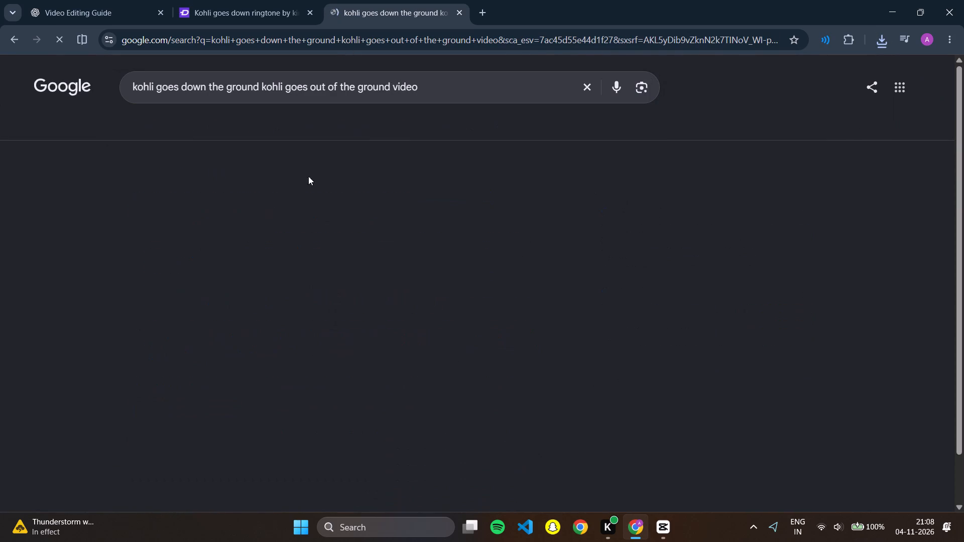
scroll(204, 232, down, 1)
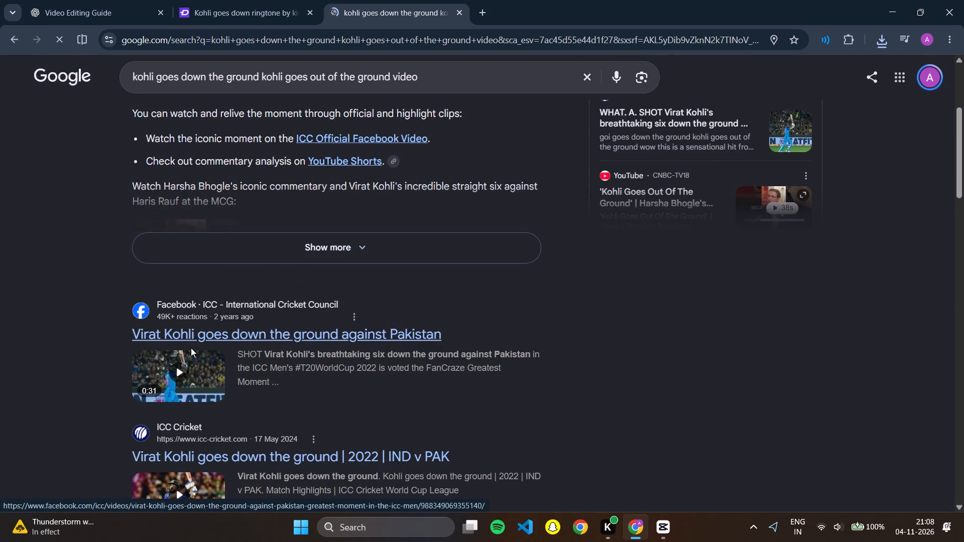
Open ICC's Facebook video "Virat Kohli goes down the ground against Pakistan" from the results, check its playback settings, and close the search tab.
scroll(190, 342, down, 1)
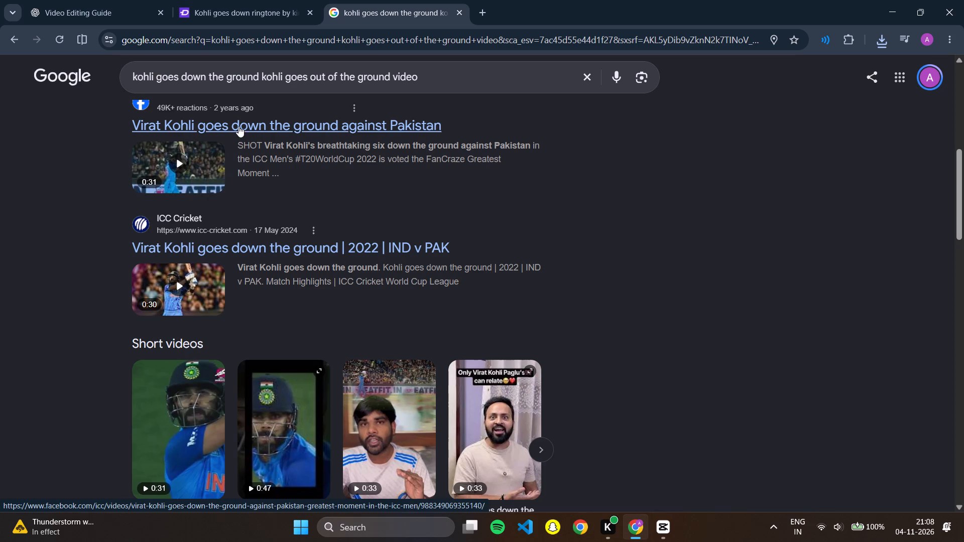
scroll(228, 281, down, 1)
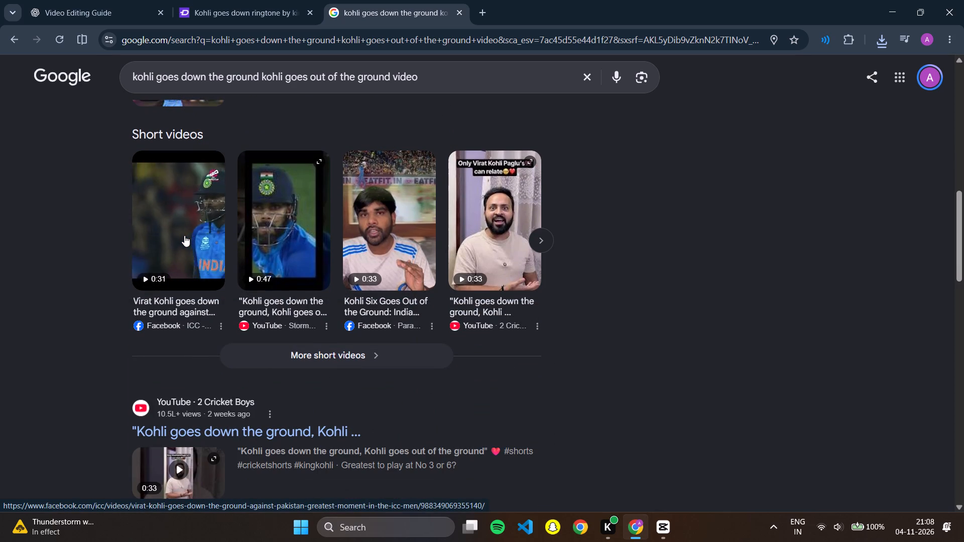
scroll(182, 239, down, 1)
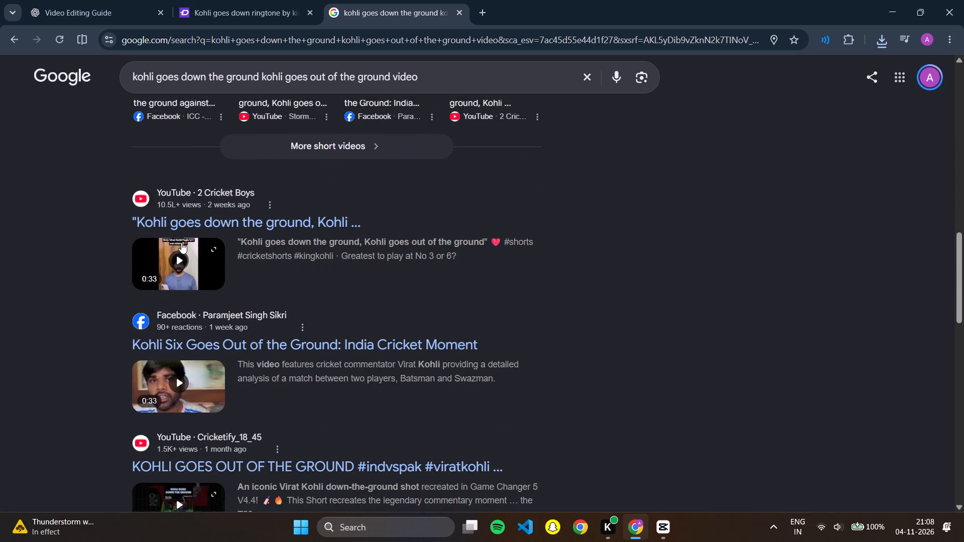
scroll(181, 242, up, 2)
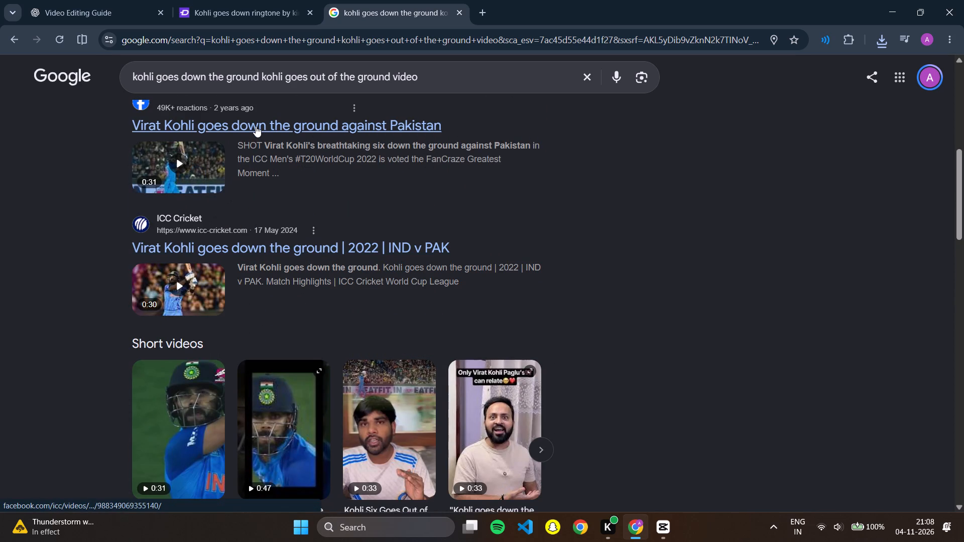
click(256, 125)
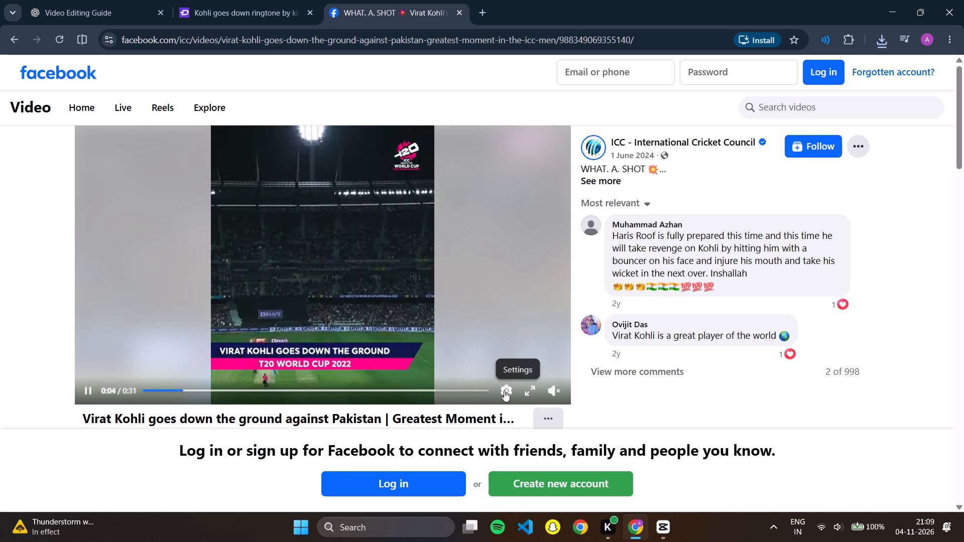
click(504, 389)
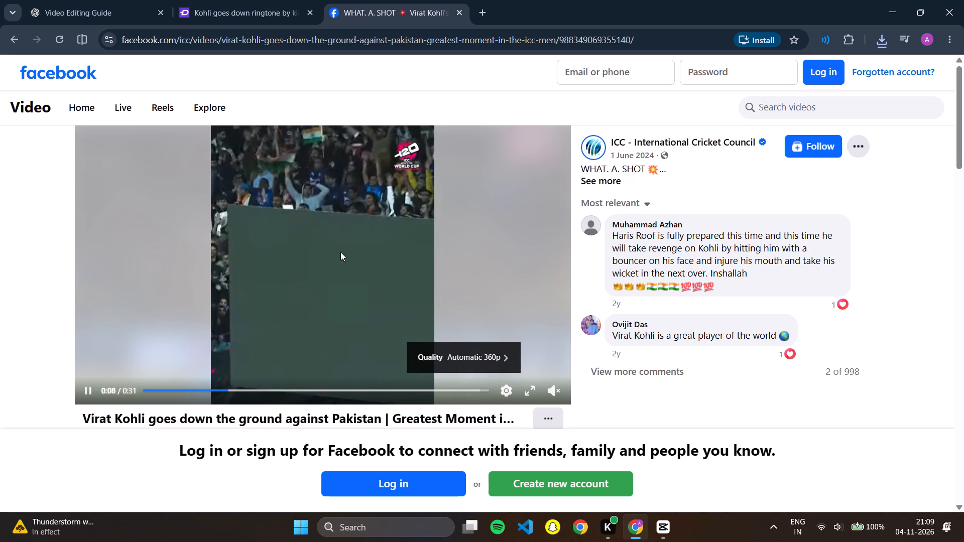
click(7, 39)
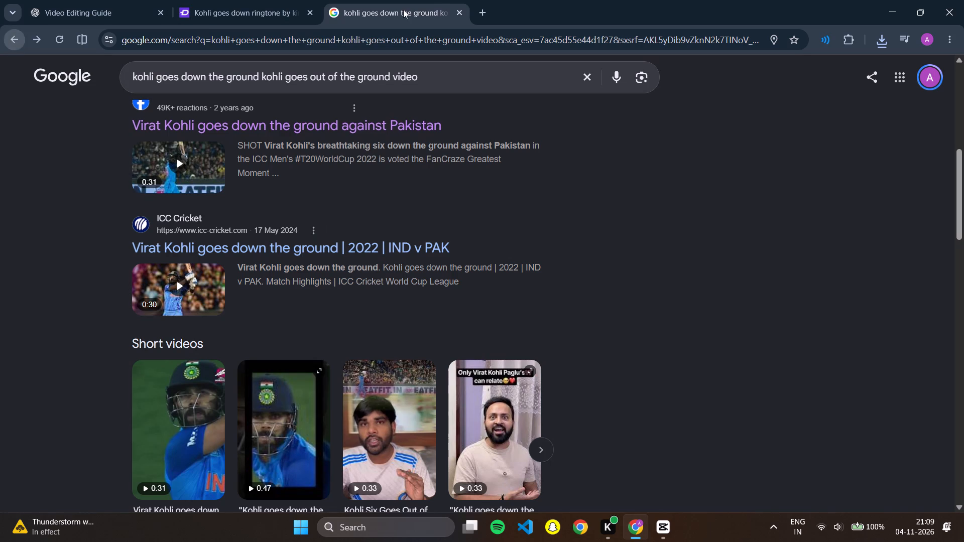
click(456, 9)
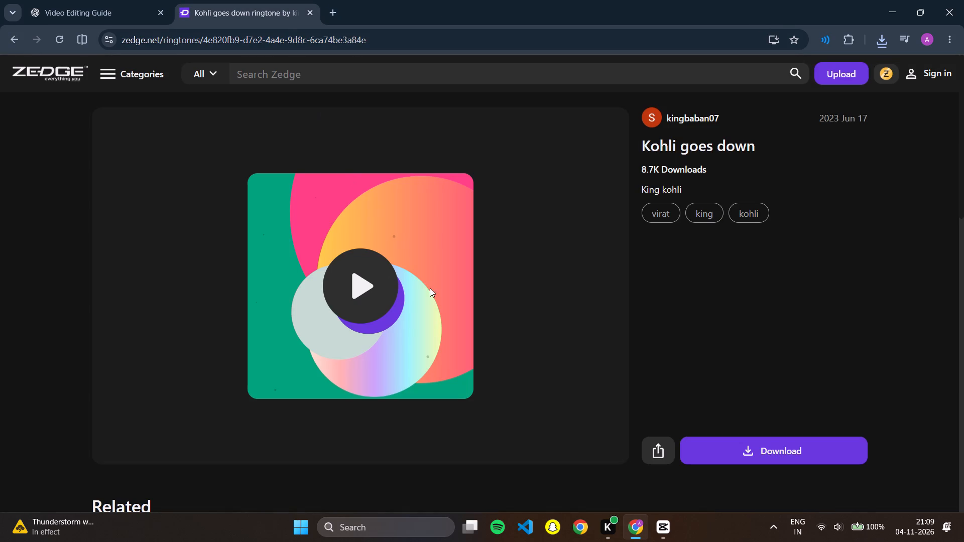
Check the browser's recent download history for the Kohli goes down ringtone.
click(886, 38)
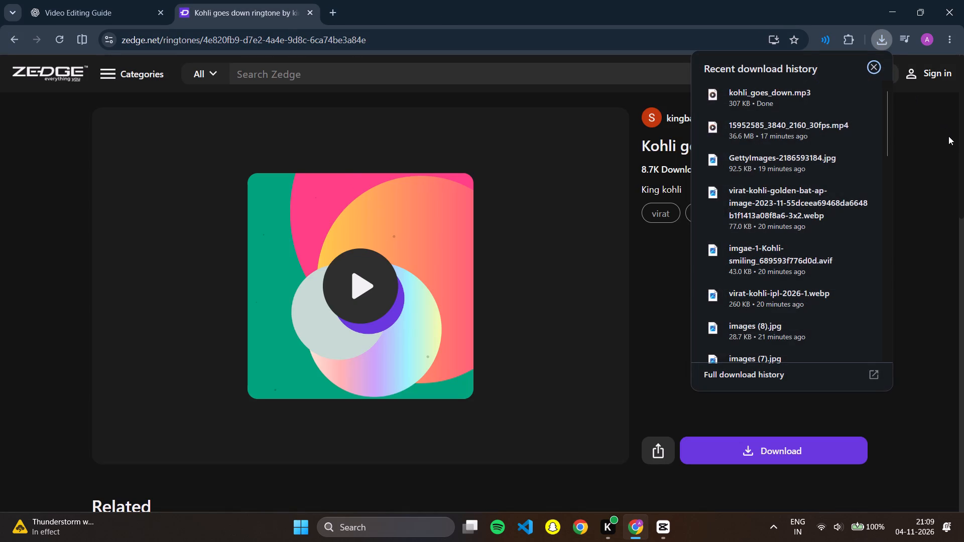
click(941, 134)
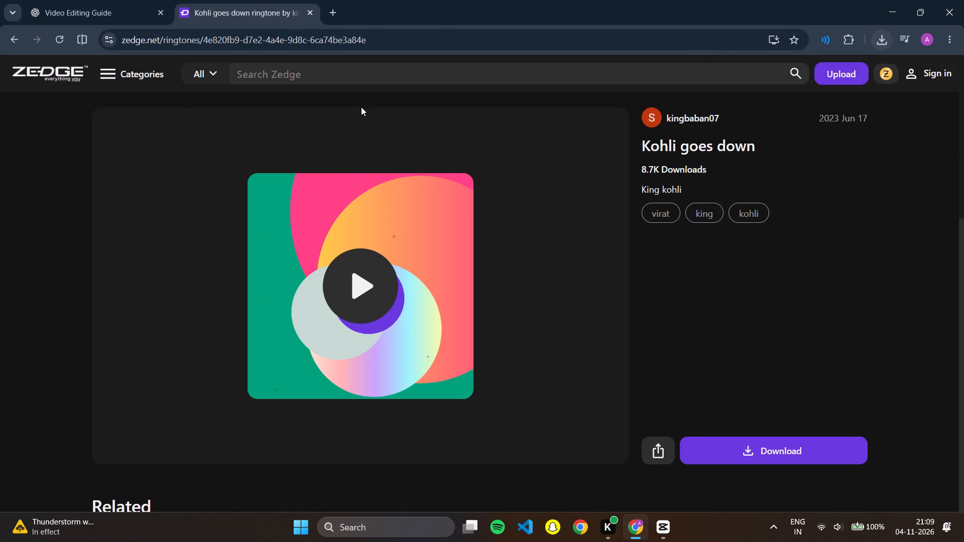
Return to Zedge's Virat Birthday Ringtones list and preview the ringtone KOHLI hai by digya.
click(15, 42)
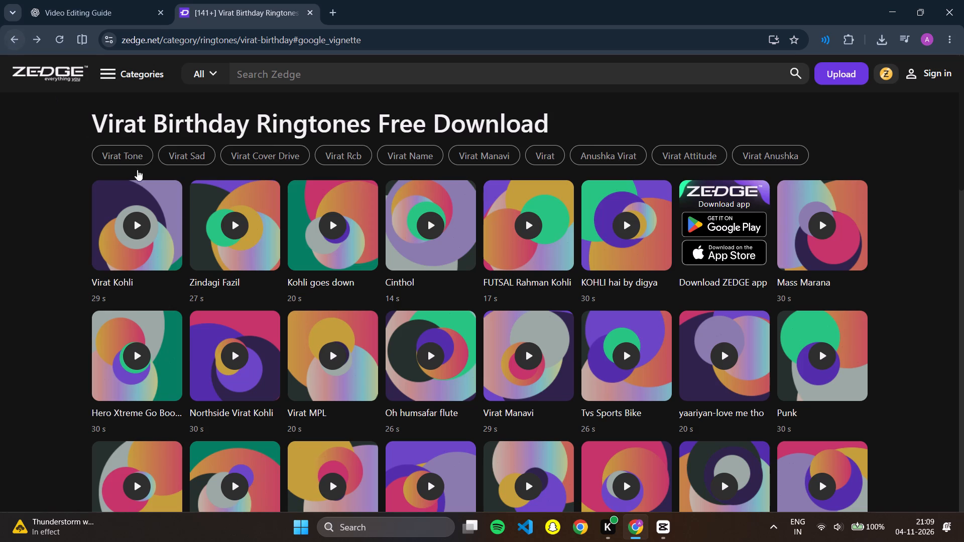
click(632, 230)
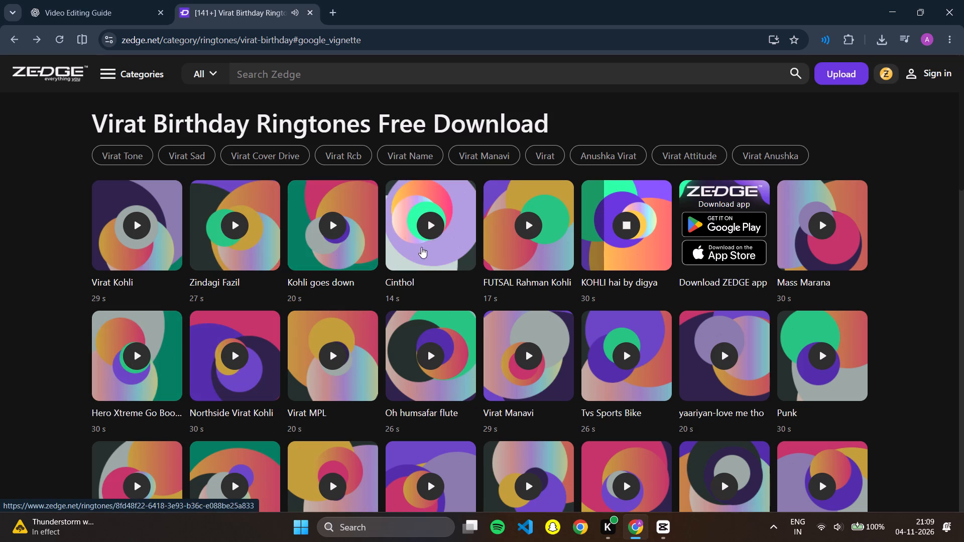
Preview the Cinthol, Mass Marana and Channa Mereya Slow ringtones on the Virat Birthday Ringtones page.
click(433, 225)
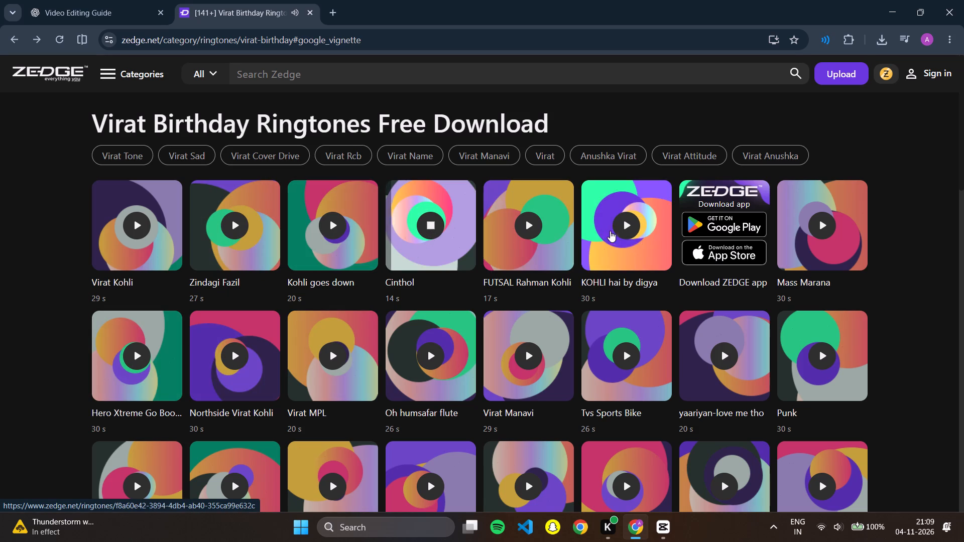
click(823, 226)
scroll(715, 328, down, 1)
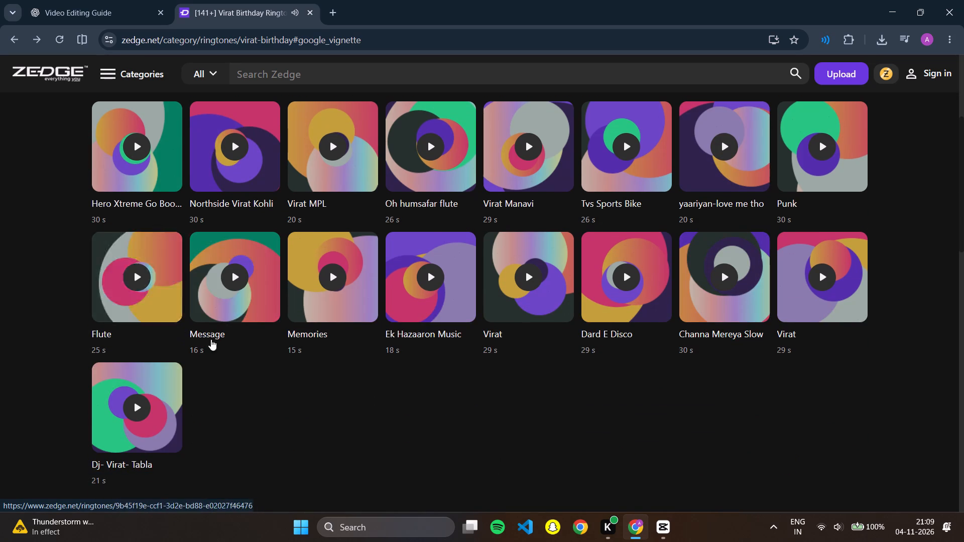
click(723, 273)
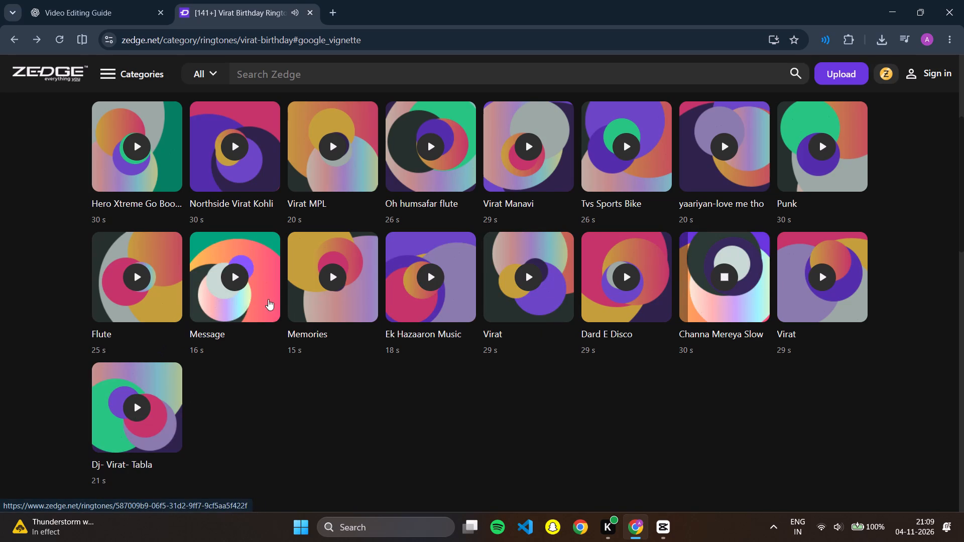
Preview the Ek Hazaaron Music, yaariyan-love me tho and Dj- Virat- Tabla ringtones.
click(430, 282)
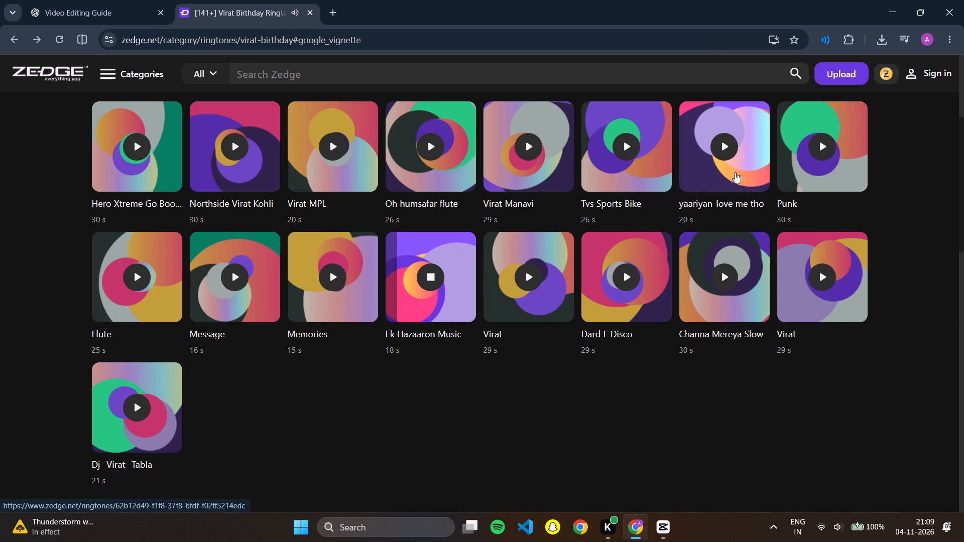
click(722, 152)
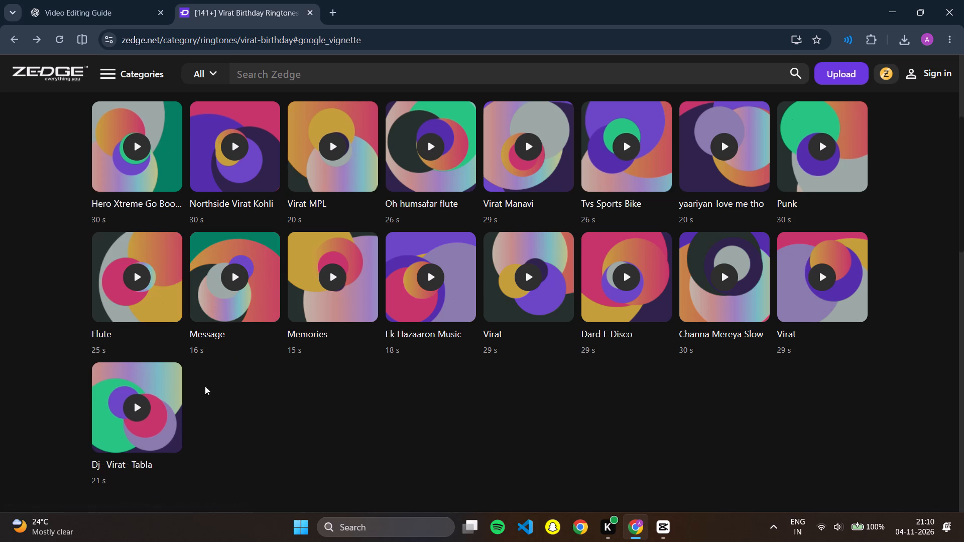
click(148, 411)
Look through the rest of the Virat Birthday ringtones list for other possible background tracks, including the birthday songs.
scroll(307, 408, down, 2)
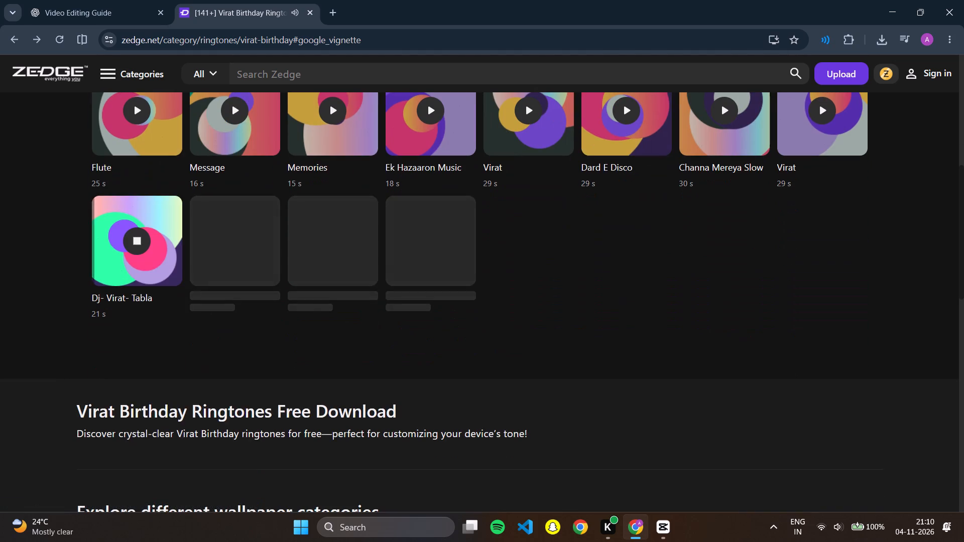
scroll(322, 394, down, 1)
scroll(317, 388, up, 4)
scroll(315, 385, down, 4)
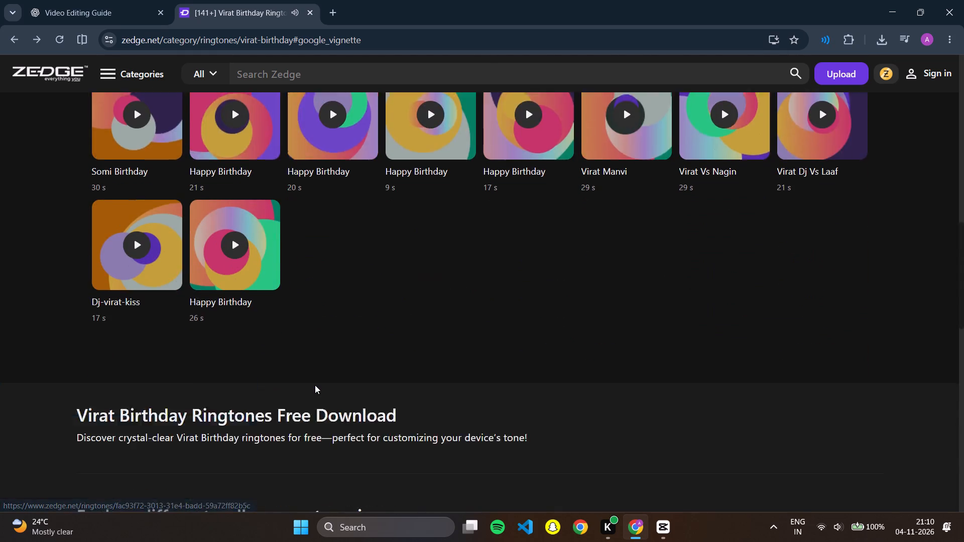
scroll(315, 385, down, 1)
scroll(315, 385, up, 2)
scroll(311, 384, down, 1)
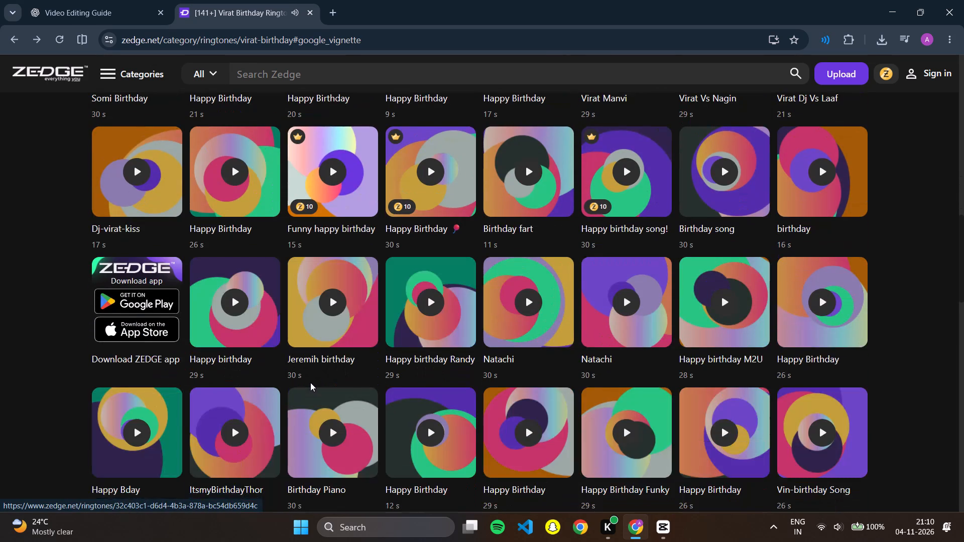
scroll(310, 382, up, 5)
scroll(254, 343, down, 1)
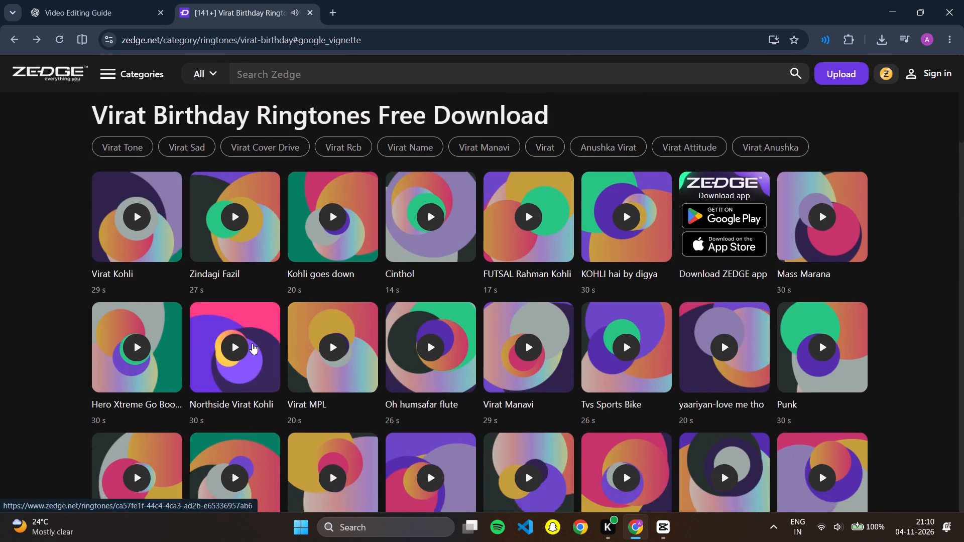
Open the Dj- Virat- Tabla ringtone from the Virat Birthday ringtones list and start downloading it.
scroll(252, 343, down, 4)
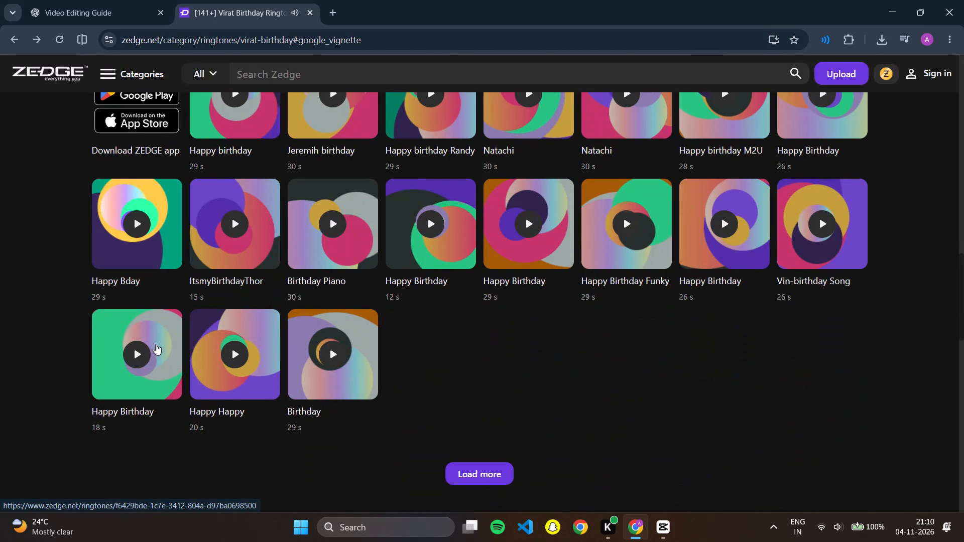
scroll(240, 319, up, 1)
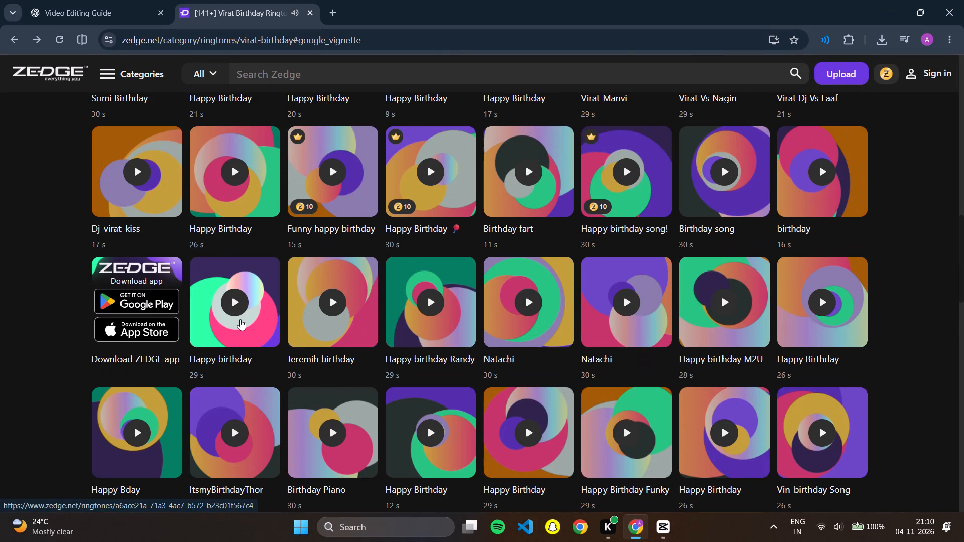
scroll(240, 319, up, 1)
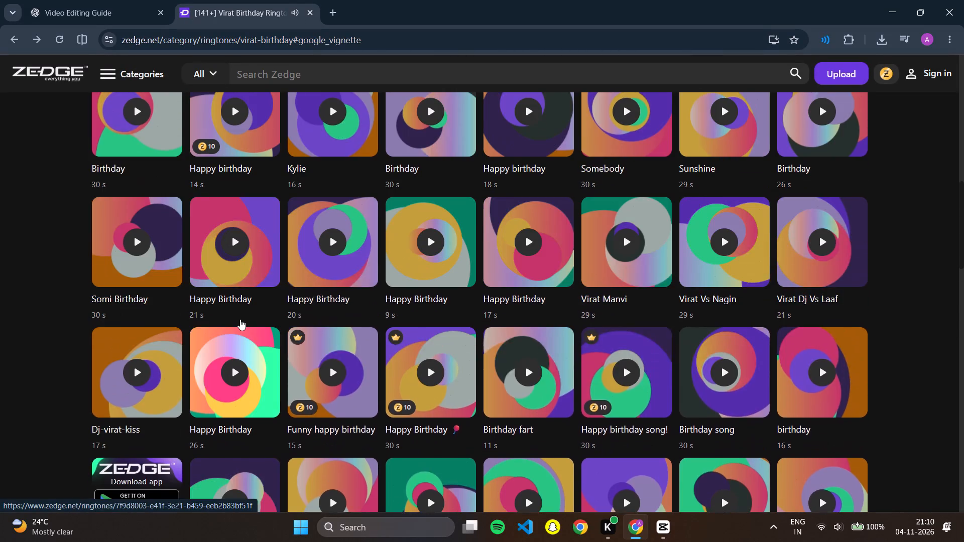
scroll(240, 319, up, 3)
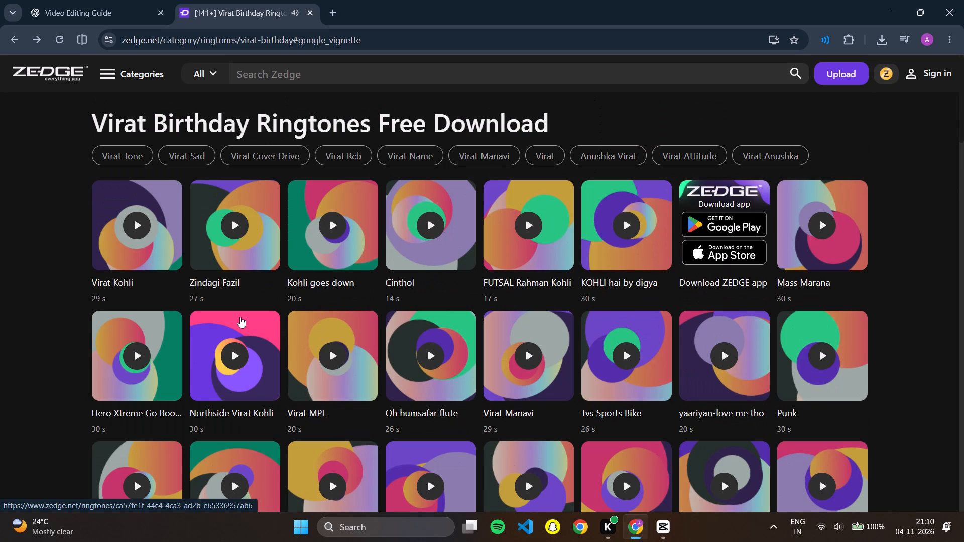
scroll(240, 317, down, 1)
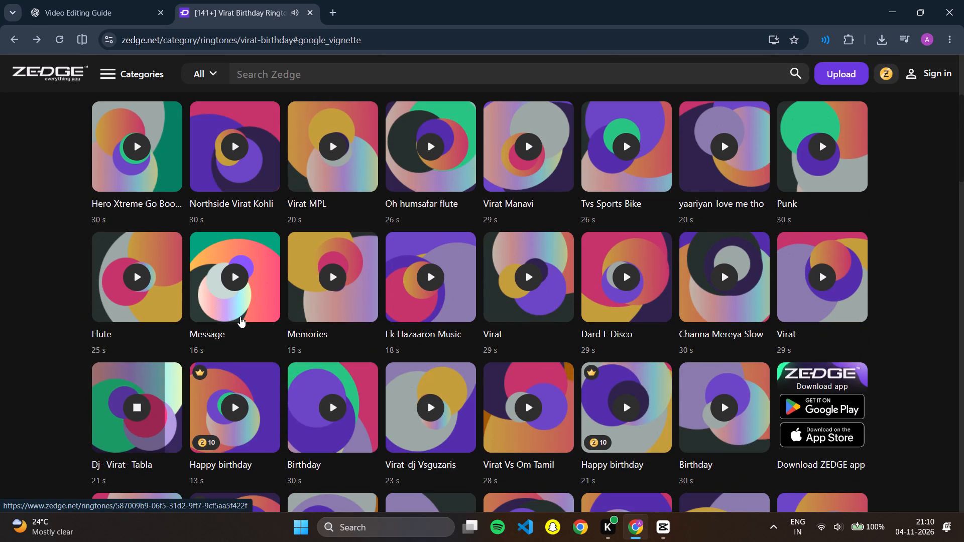
click(157, 430)
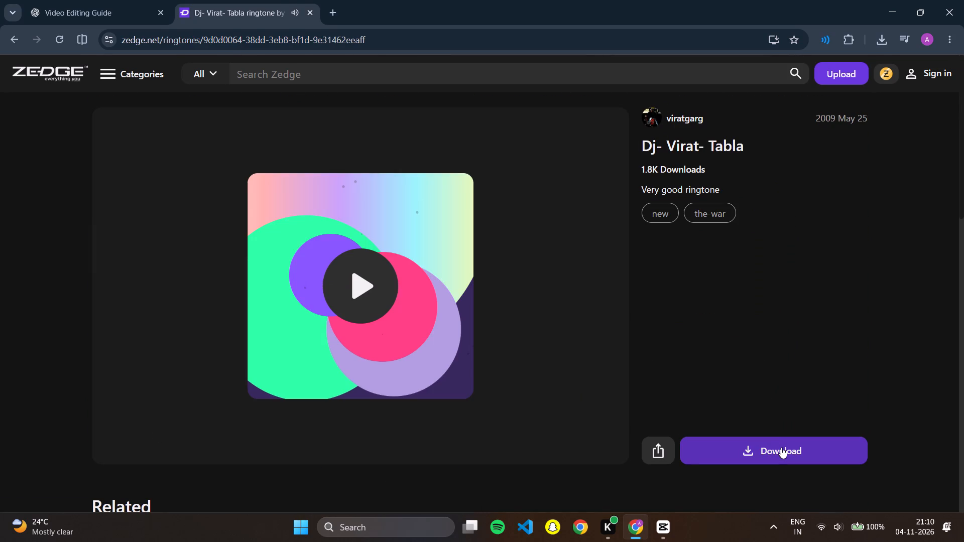
click(781, 447)
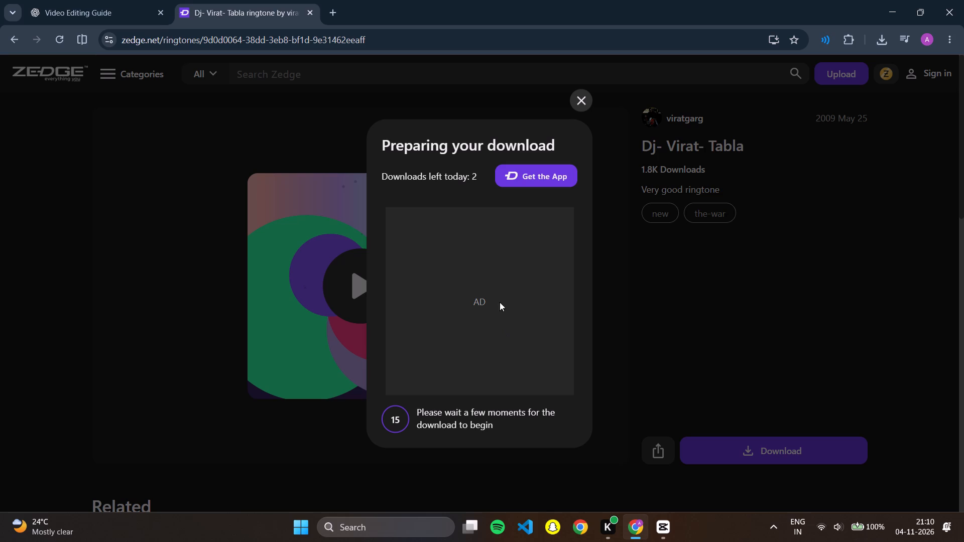
click(113, 0)
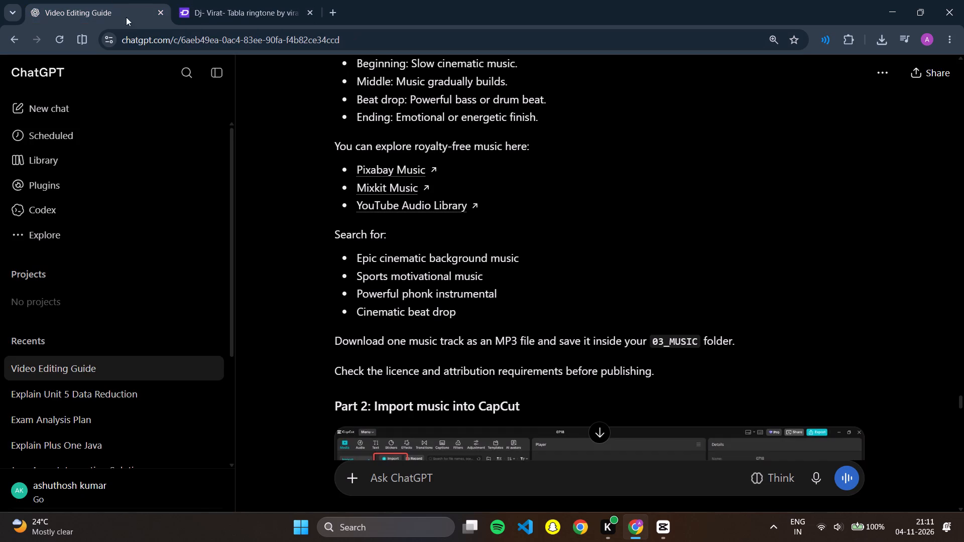
click(233, 12)
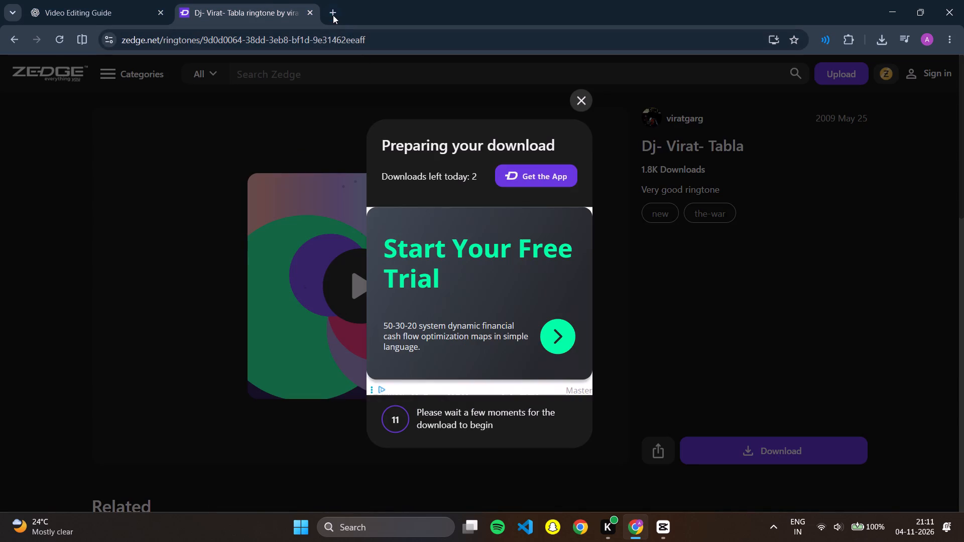
Open a new browser tab and enter "tele" to look up Telegram.
click(333, 15)
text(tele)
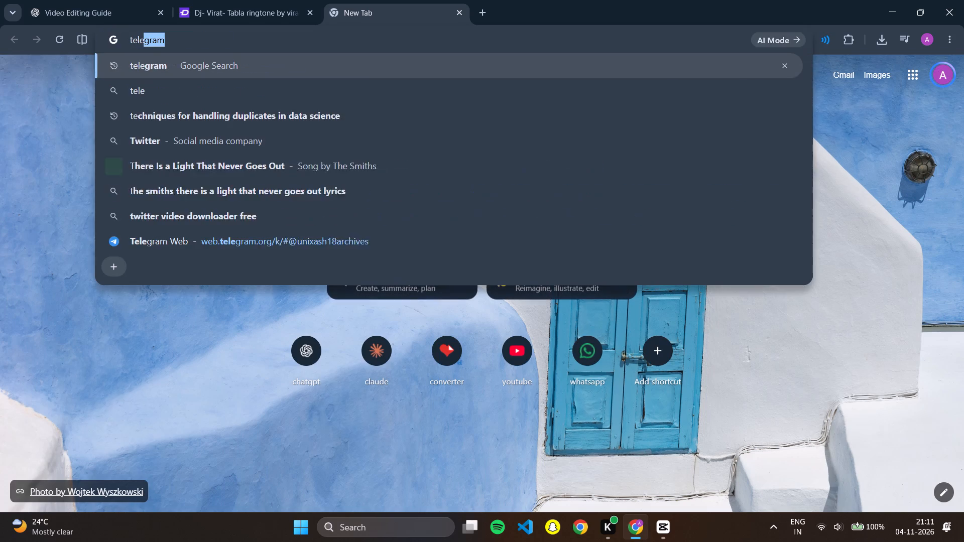
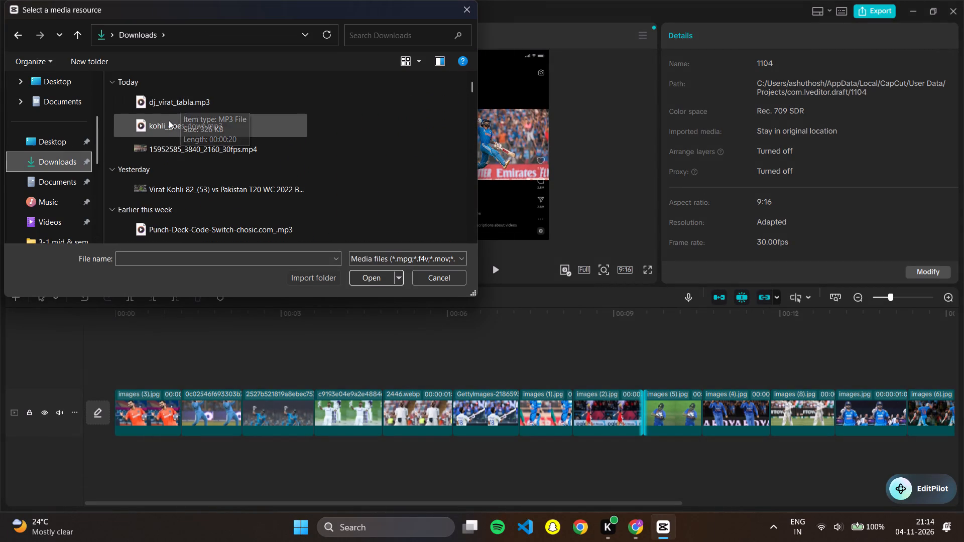
Import the audio file dj_virat_tabla.mp3 from the Downloads folder into the project's media.
click(167, 104)
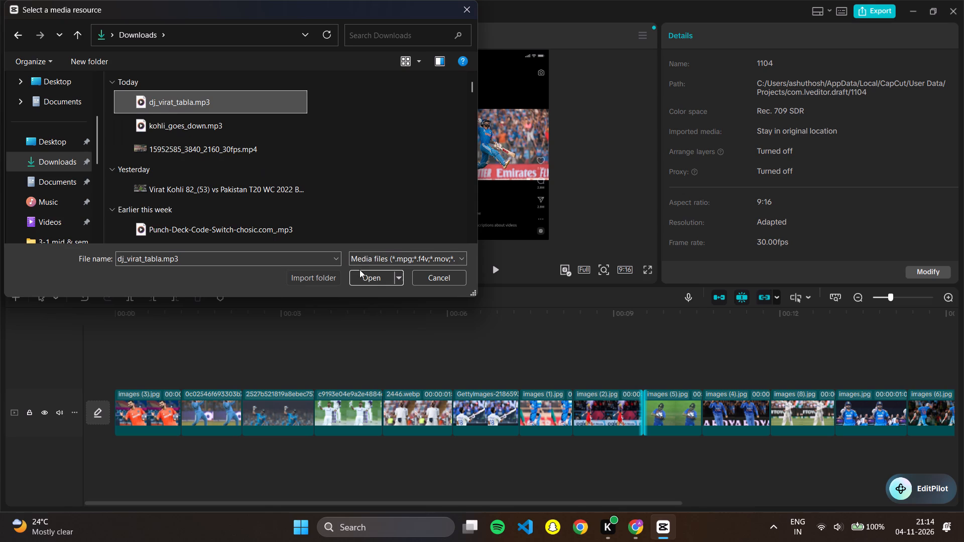
click(374, 282)
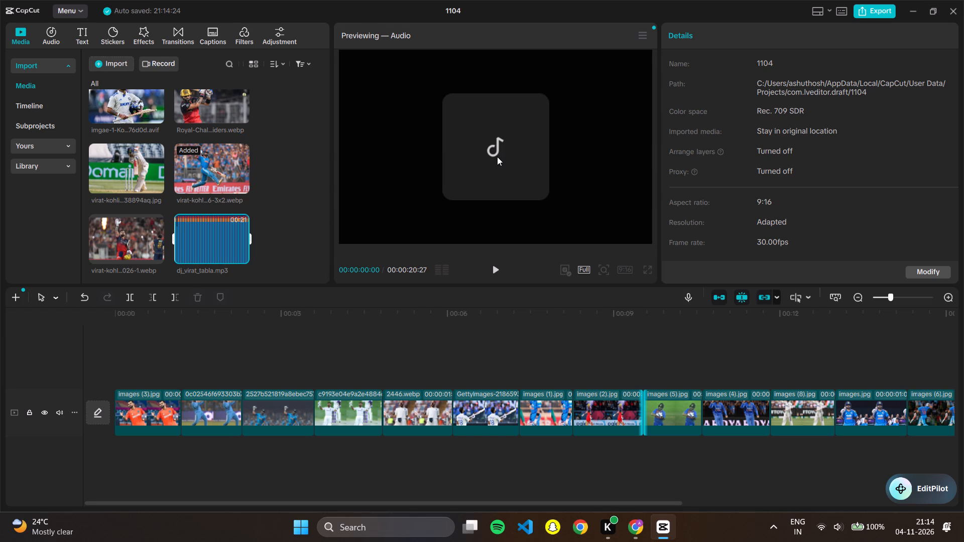
Add dj_virat_tabla.mp3 to the timeline as an audio track beneath the photo clips, starting at 00:00.
drag(201, 249, 209, 390)
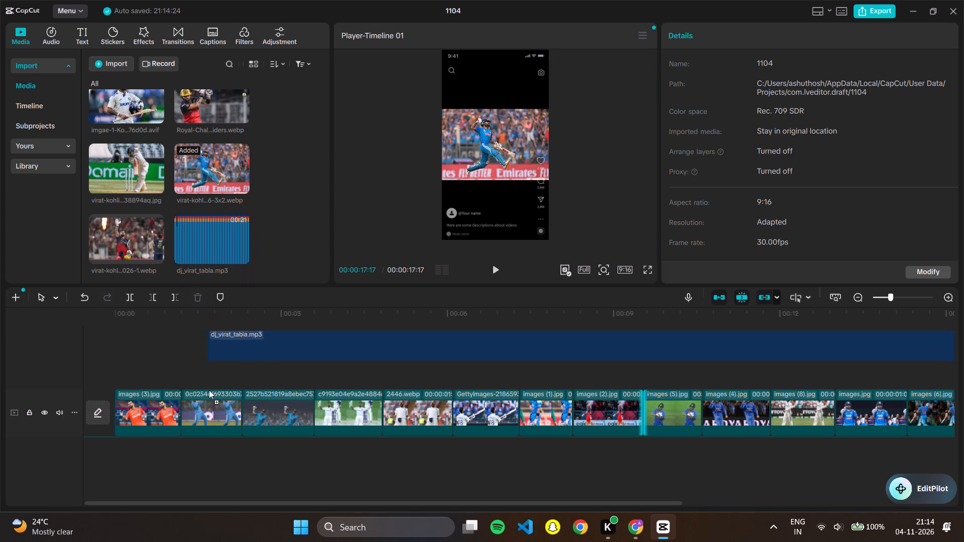
drag(209, 390, 130, 464)
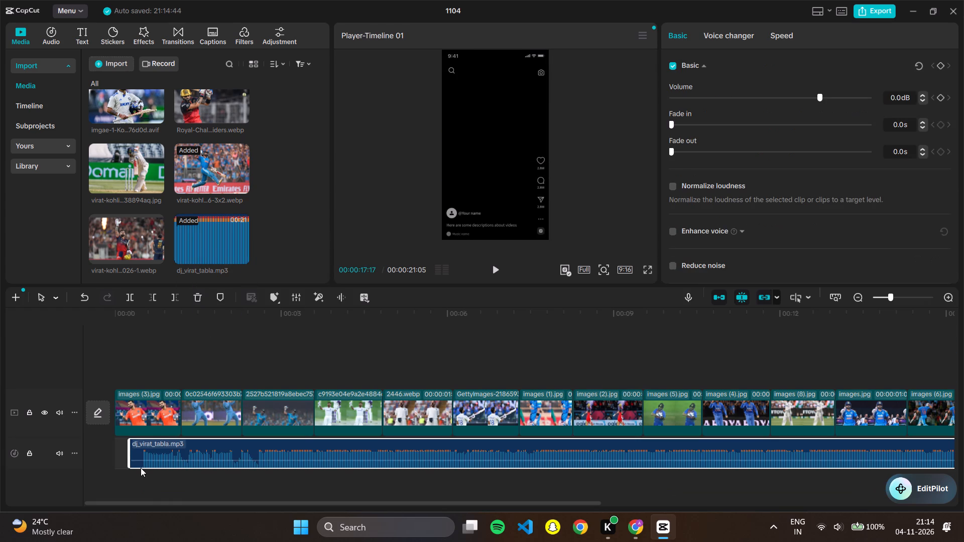
drag(137, 467, 120, 467)
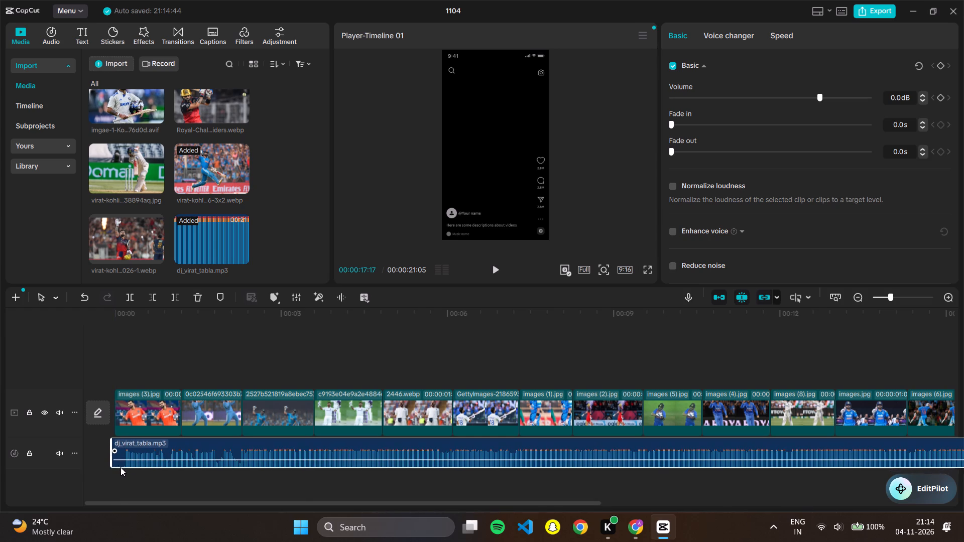
drag(120, 467, 124, 467)
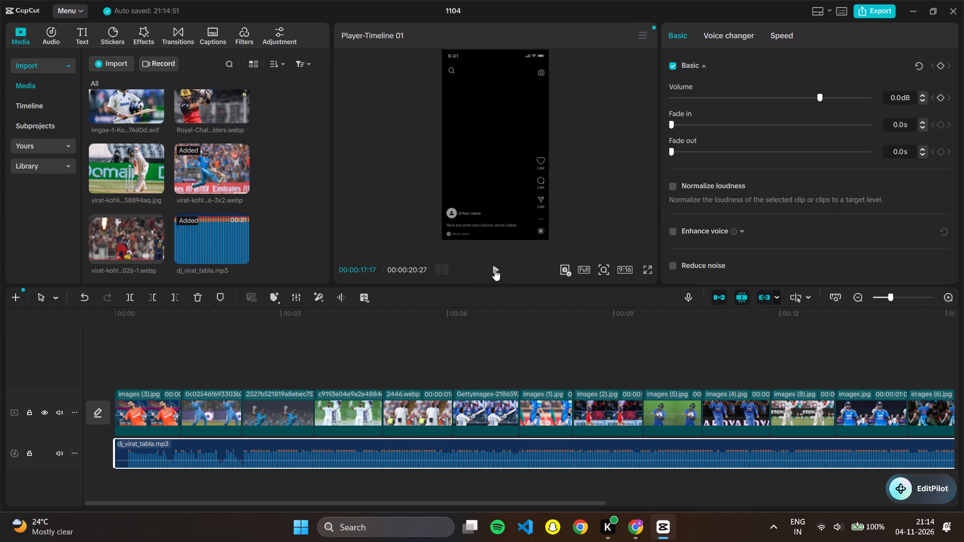
Play back the edit with the music and trim the end of dj_virat_tabla.mp3 to the last photo clip's end at 00:00:17:17.
click(495, 270)
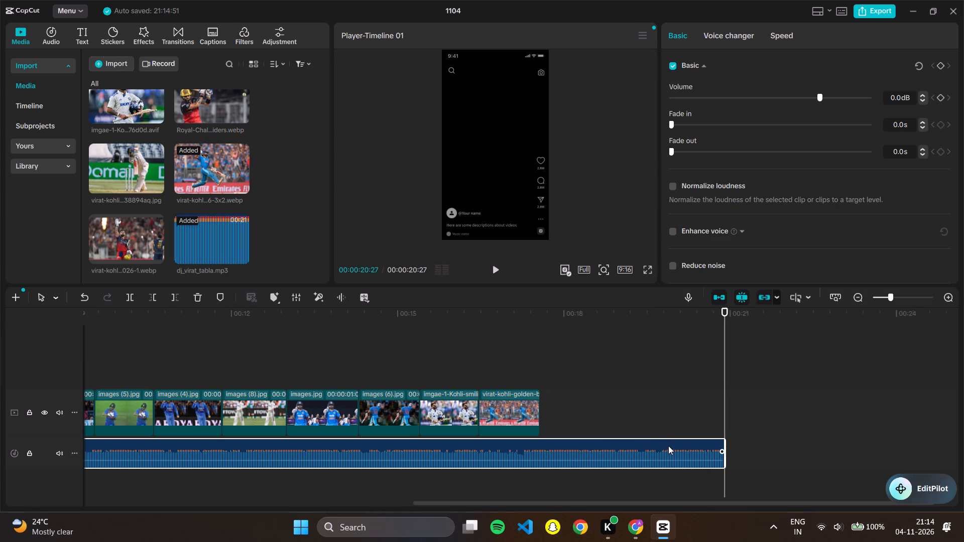
click(497, 272)
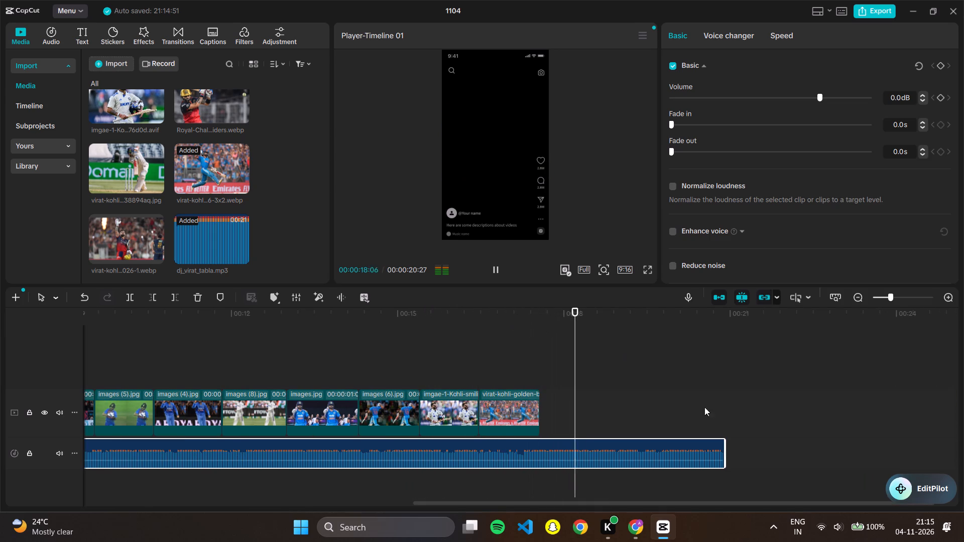
drag(726, 451, 654, 455)
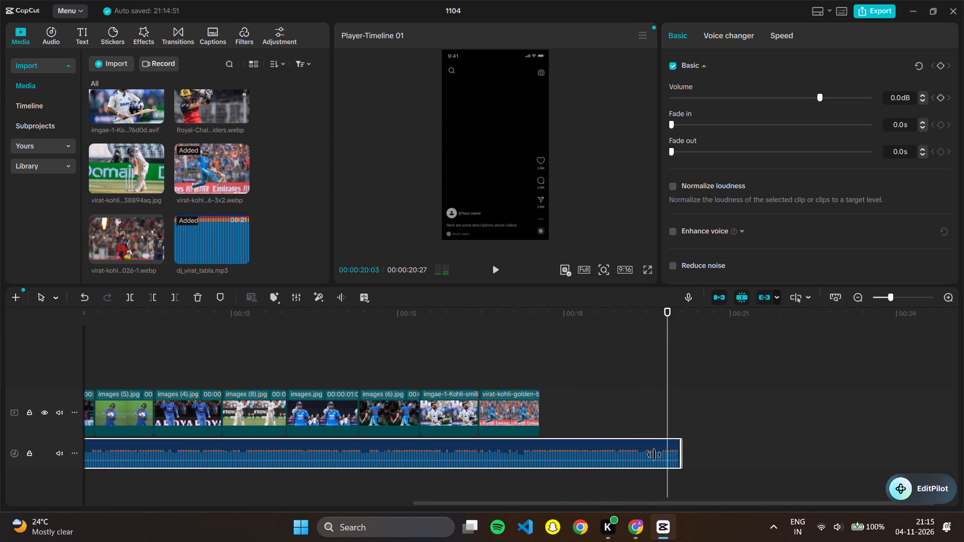
drag(654, 455, 535, 443)
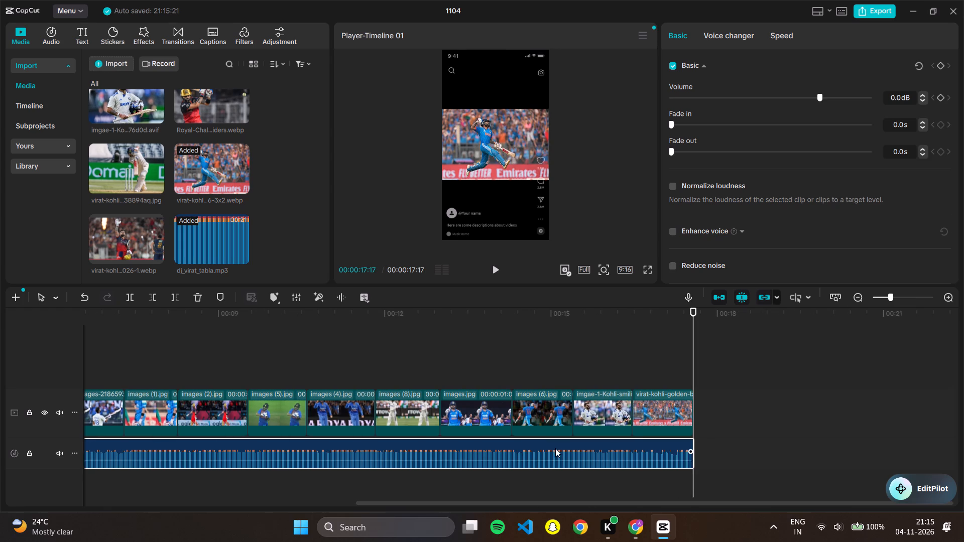
click(740, 443)
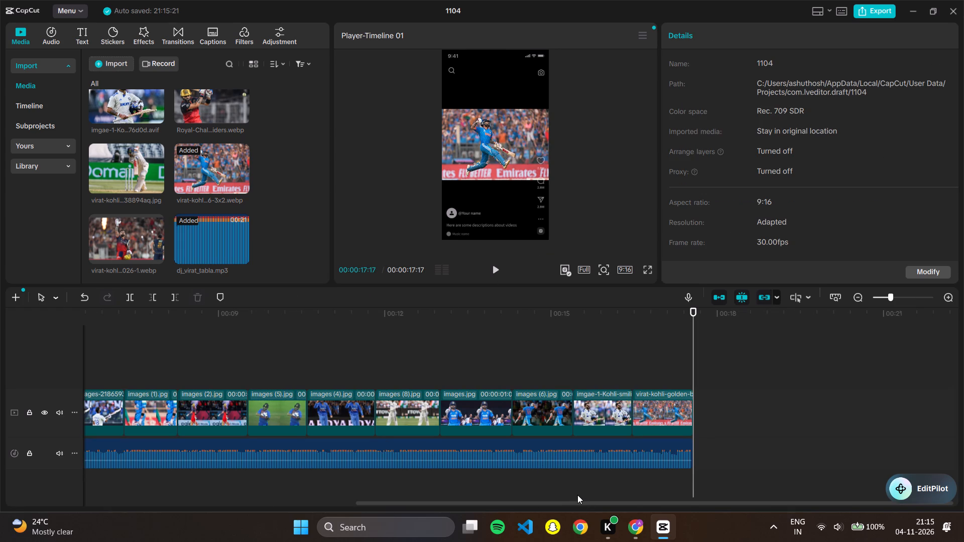
drag(573, 501, 498, 508)
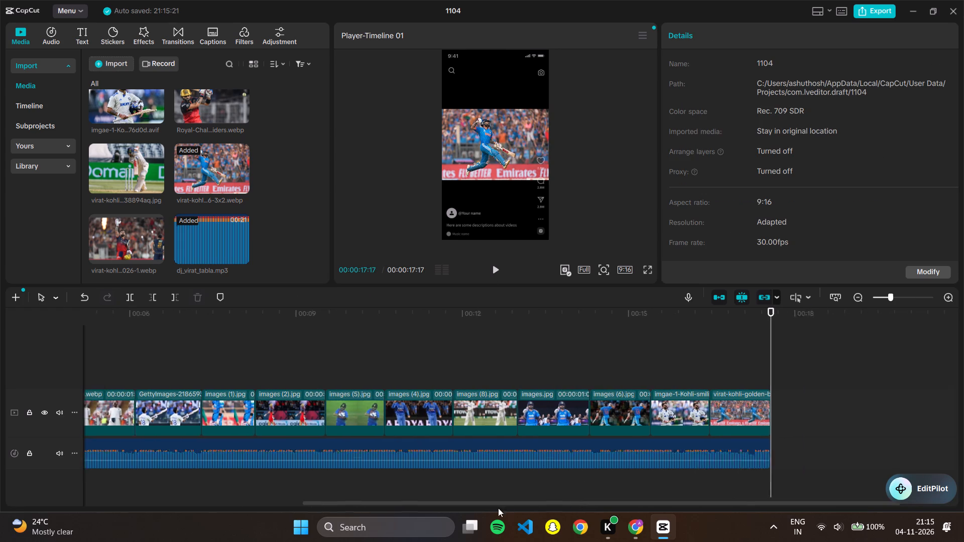
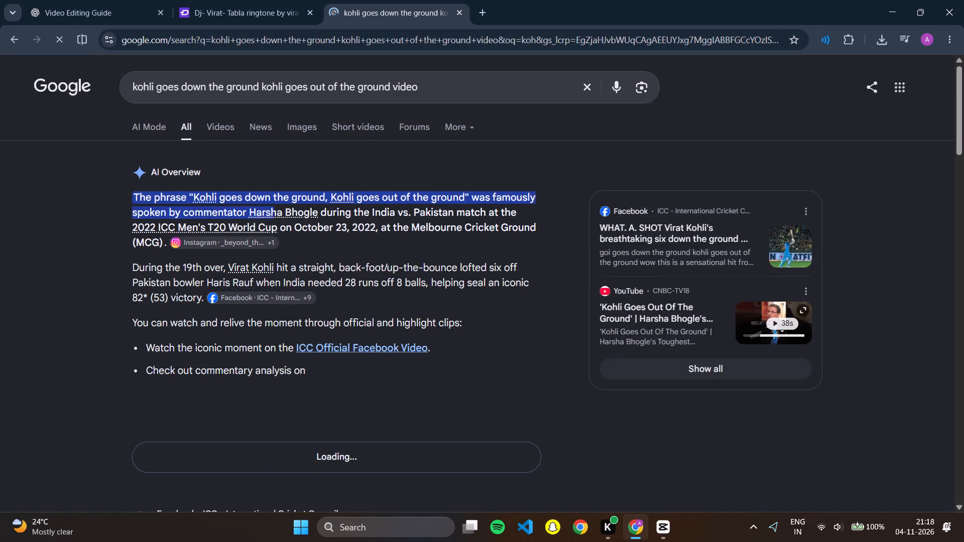
Search for "kohli goes down the ground kohli goes out of the ground video download" and open the Pinterest result.
click(441, 92)
key(space)
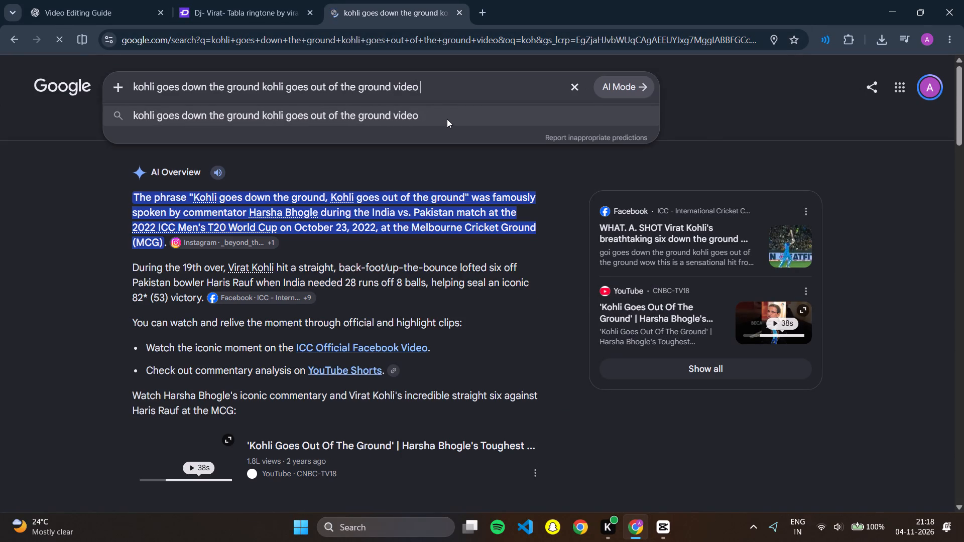
key(d)
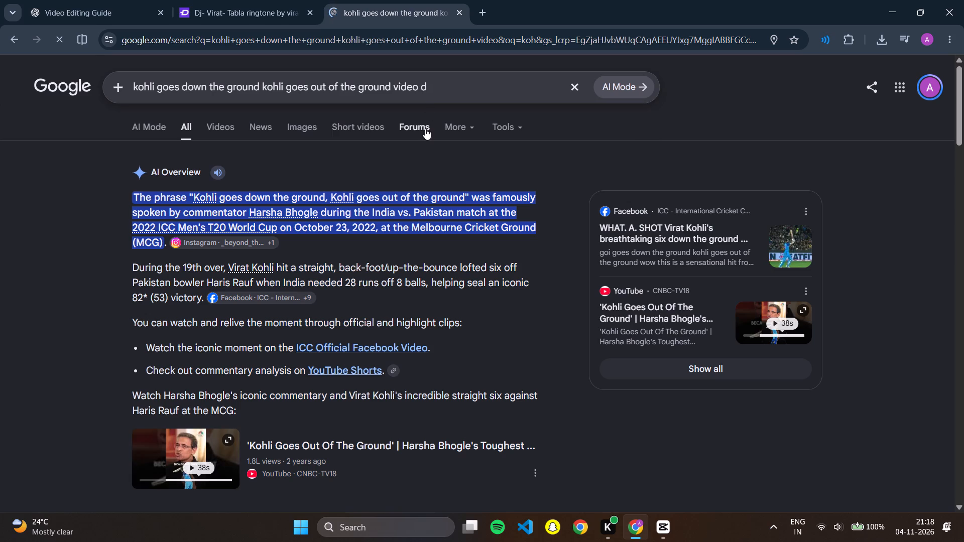
text(ownload)
key(Return)
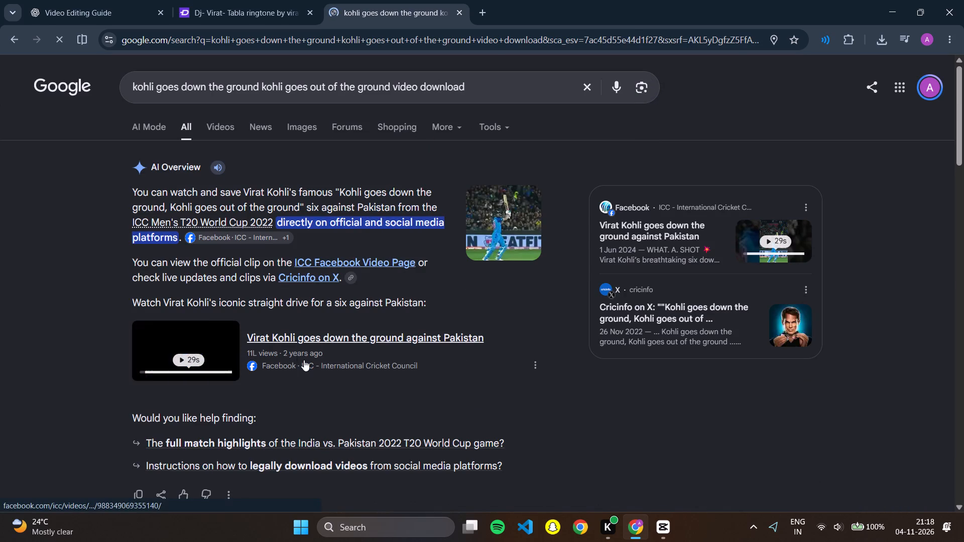
scroll(306, 364, down, 1)
scroll(265, 332, down, 1)
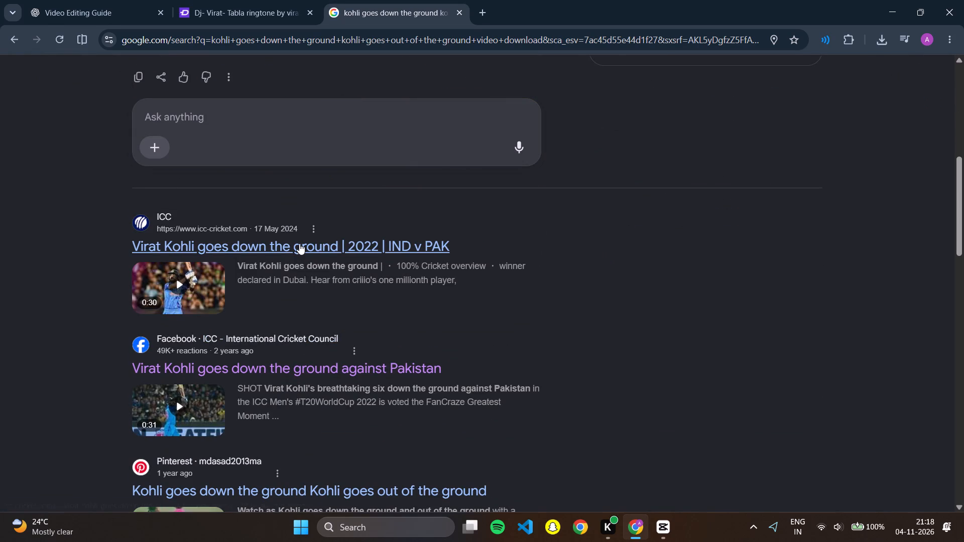
scroll(253, 349, down, 1)
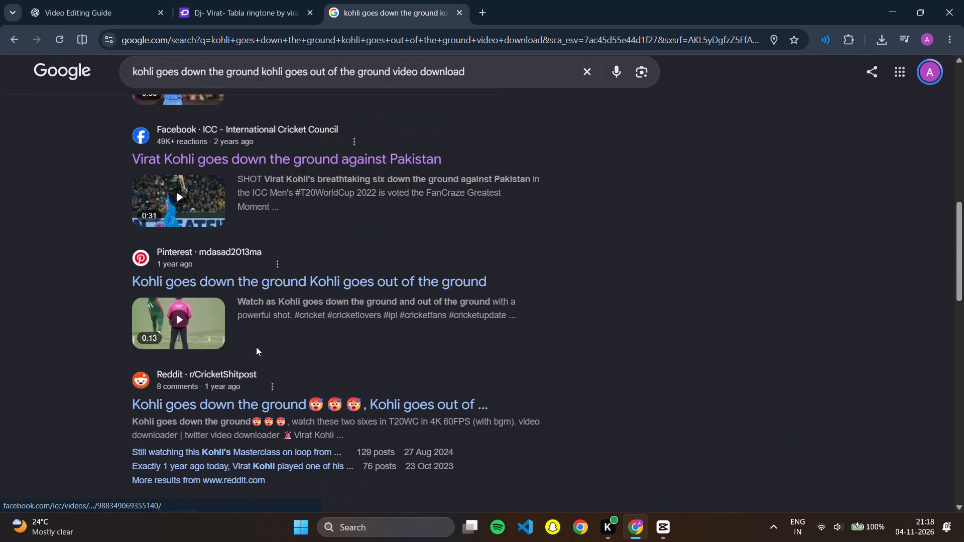
click(221, 283)
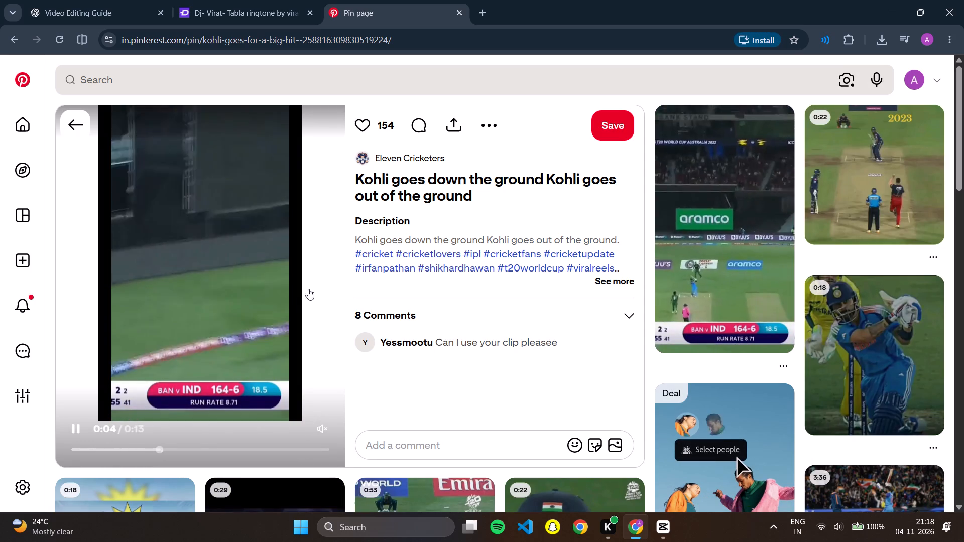
Save the "Kohli goes down the ground Kohli goes out of the ground" pin to the profile and reopen it from the saved ideas.
click(603, 118)
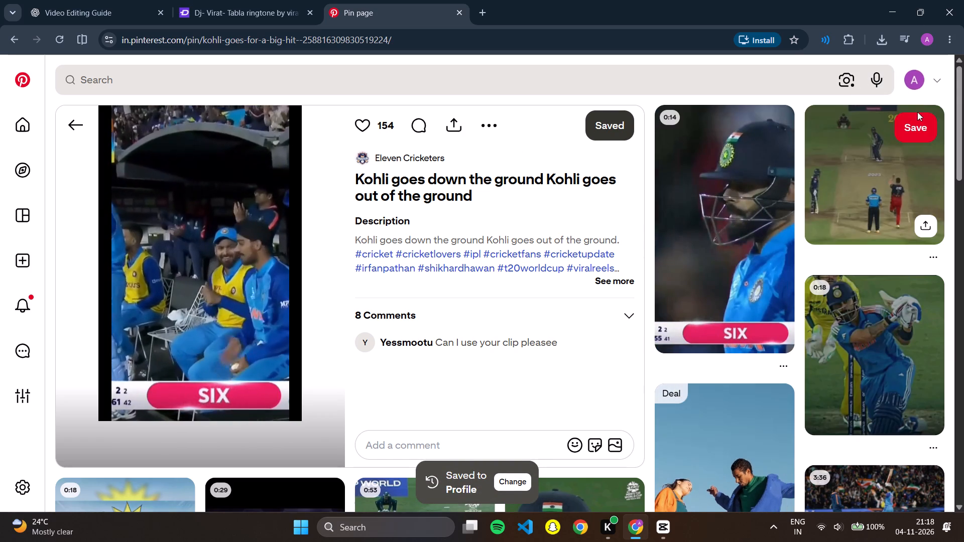
click(914, 85)
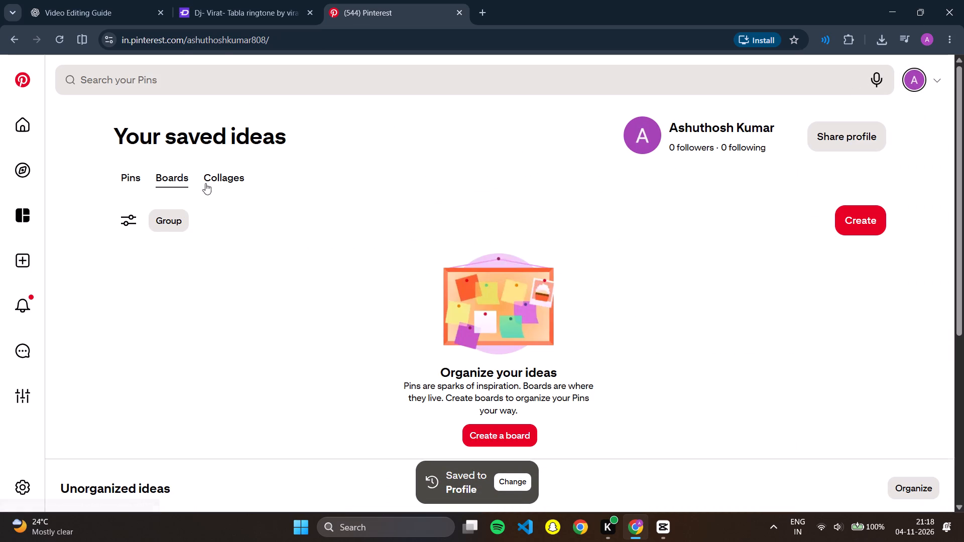
scroll(438, 327, down, 2)
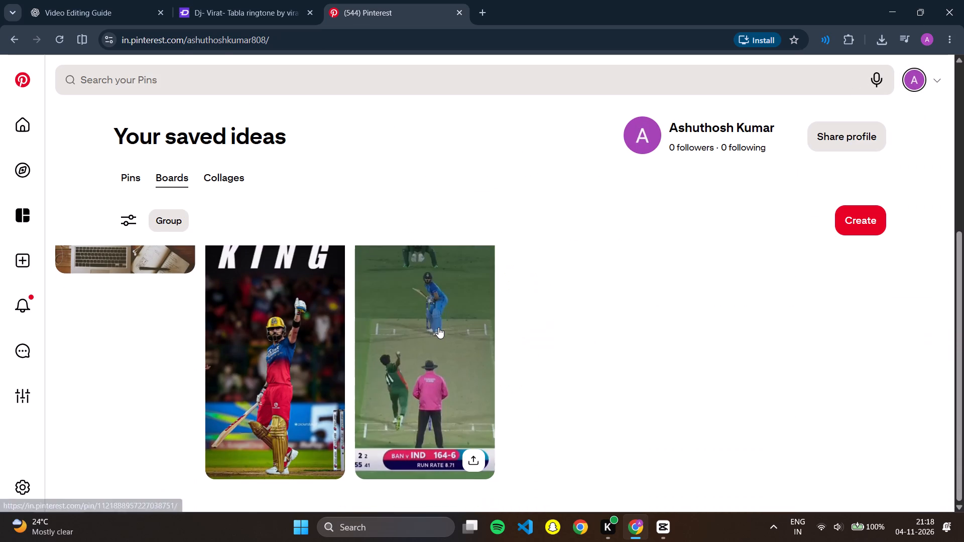
scroll(156, 297, up, 1)
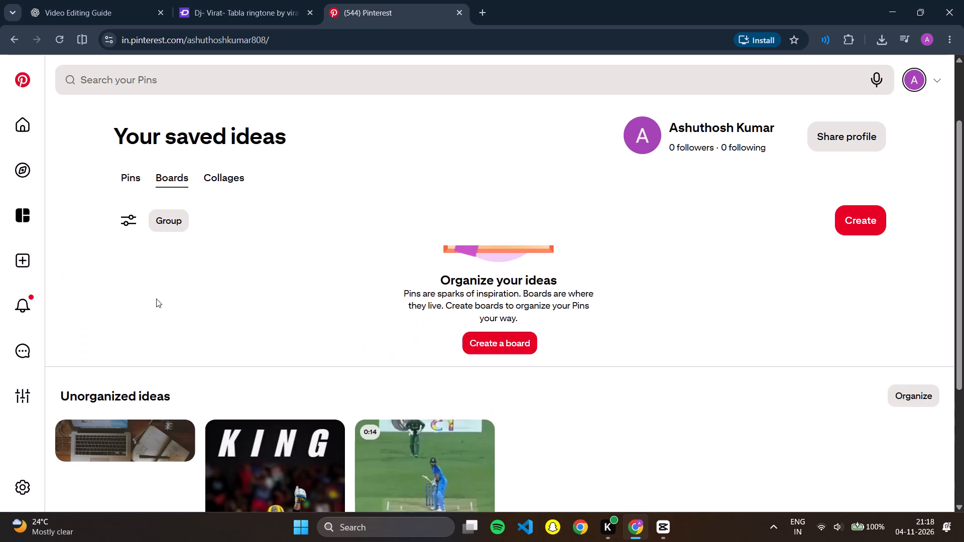
scroll(164, 315, down, 1)
click(418, 331)
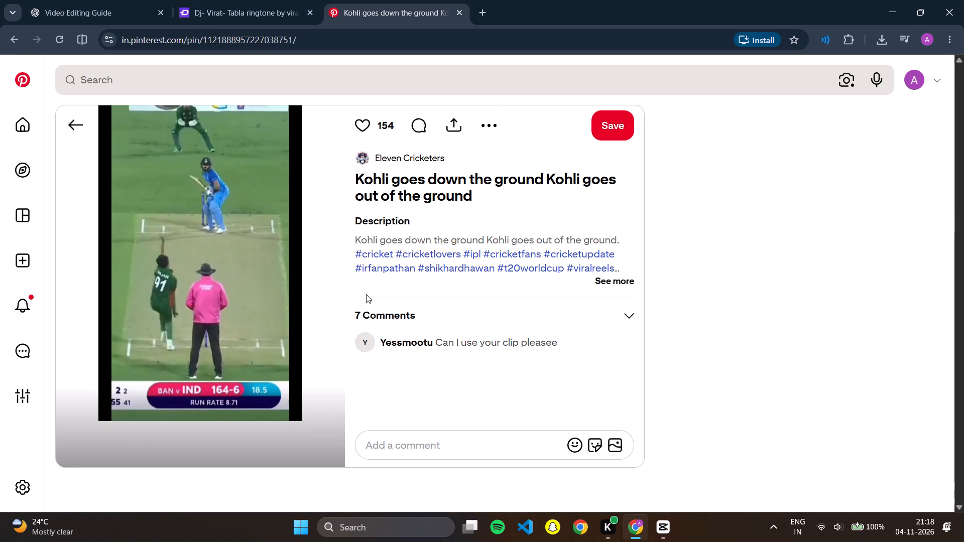
Check the saved pin's additional options for a way to download the video.
click(487, 132)
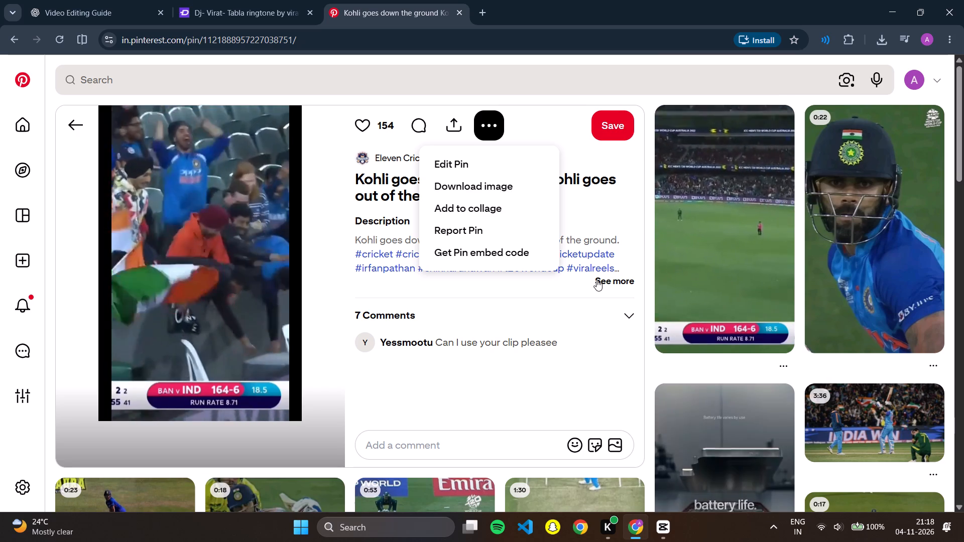
click(517, 125)
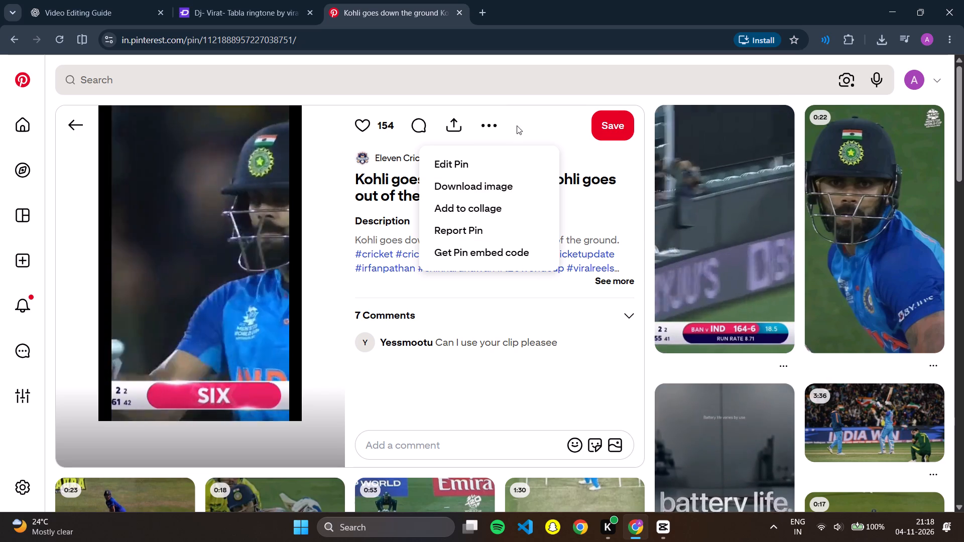
Browse the related pins and open the Kohli video pin "This match was insane".
scroll(485, 382, down, 1)
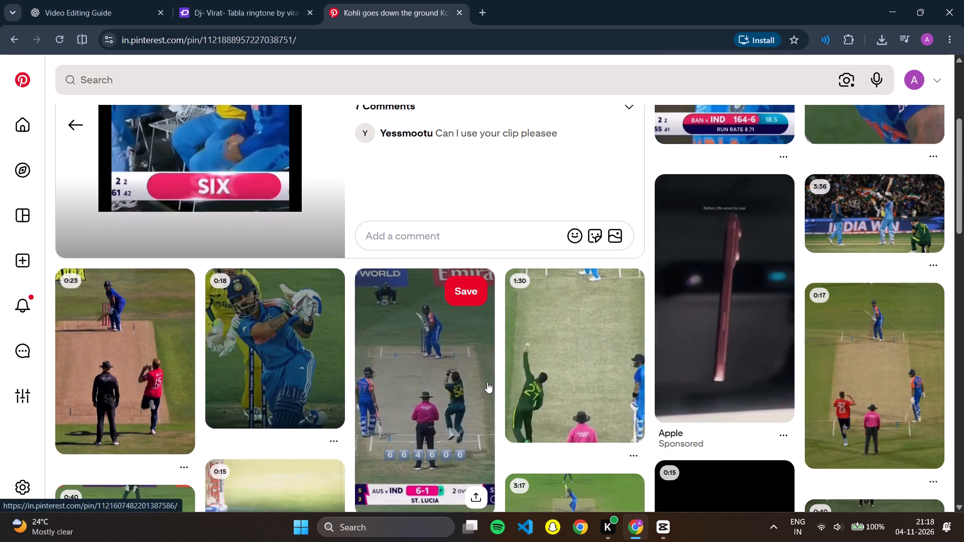
scroll(487, 382, up, 2)
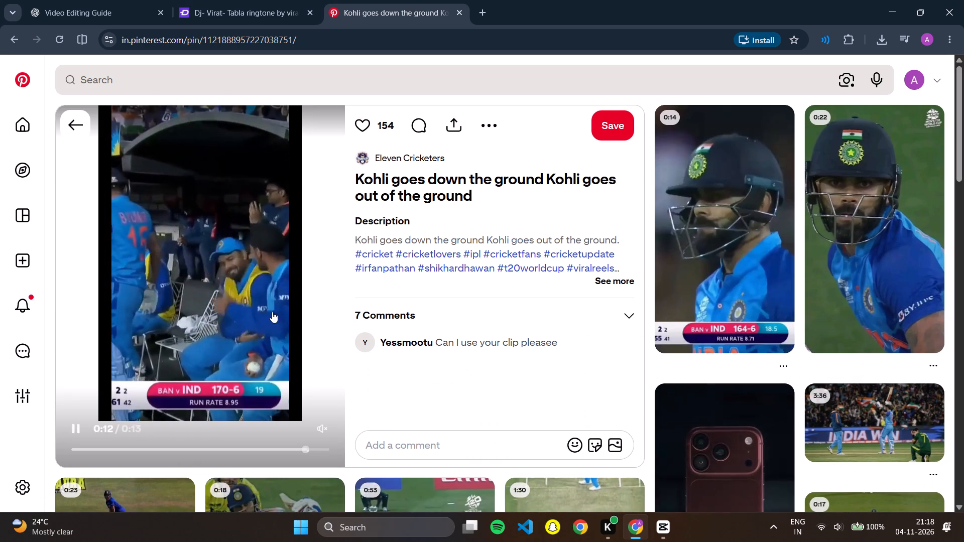
click(270, 310)
click(255, 285)
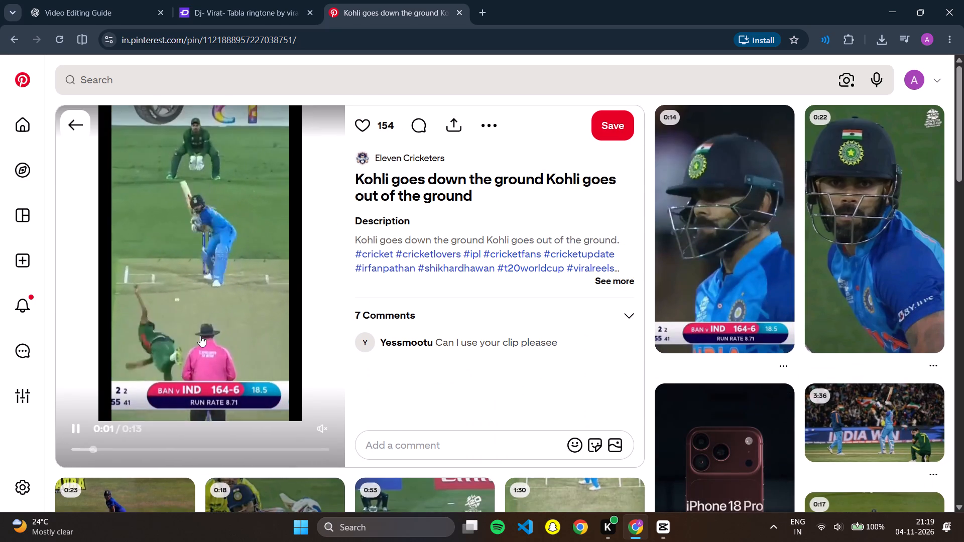
scroll(533, 313, down, 1)
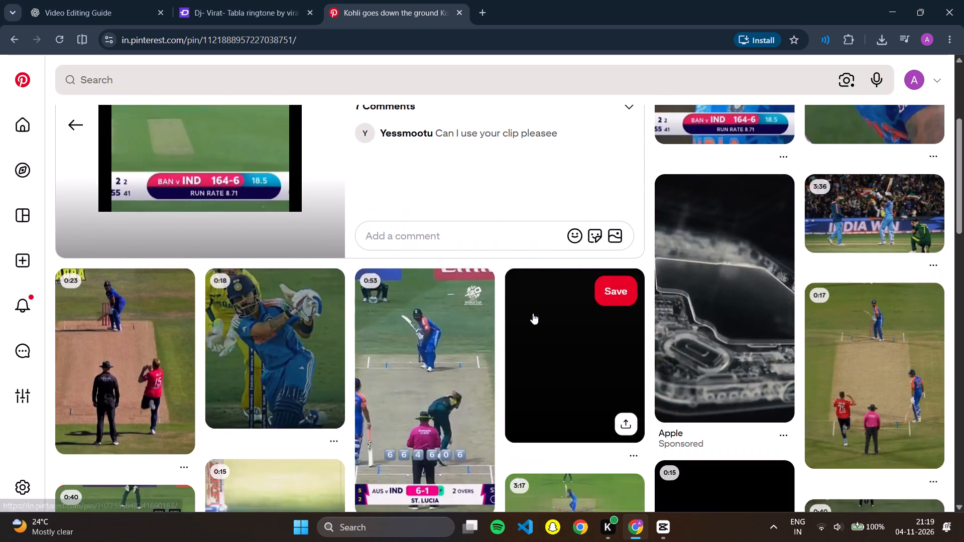
scroll(533, 313, up, 1)
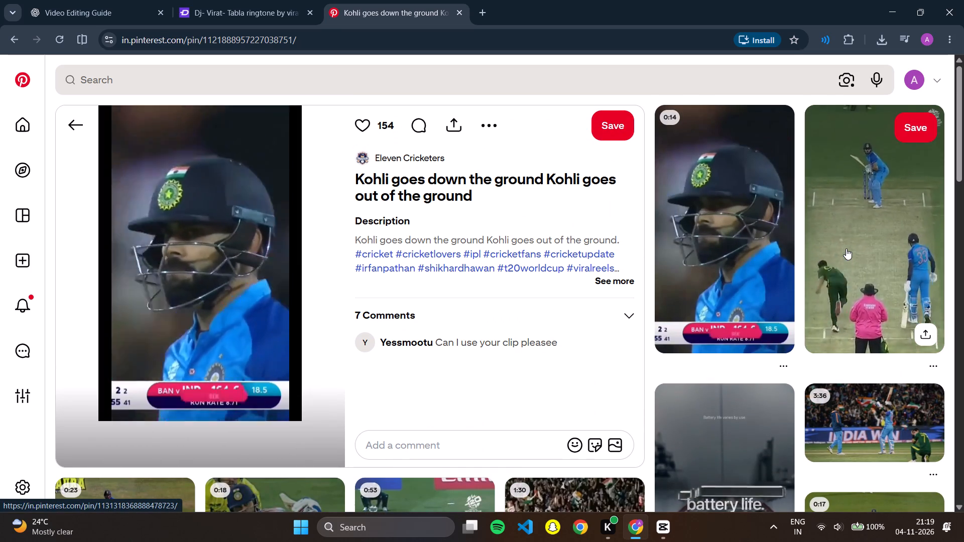
click(845, 249)
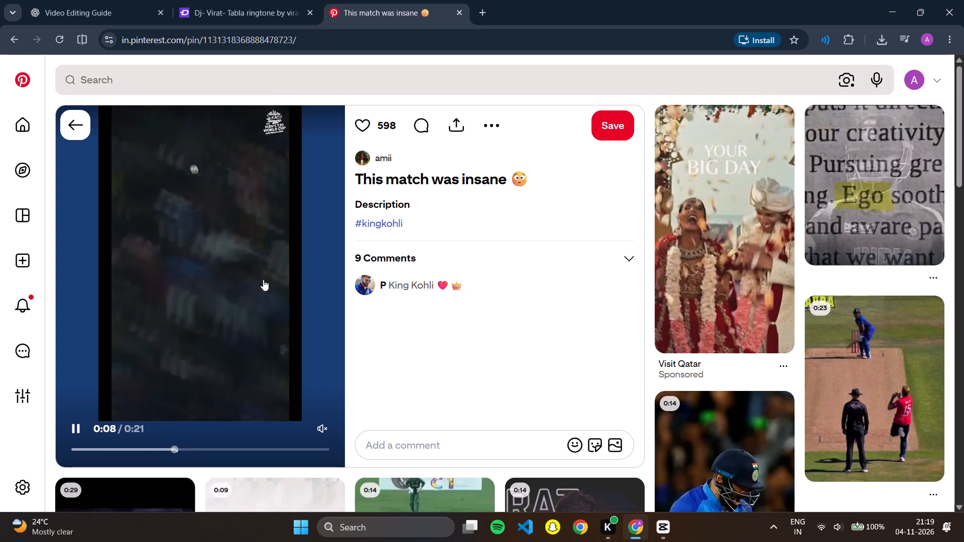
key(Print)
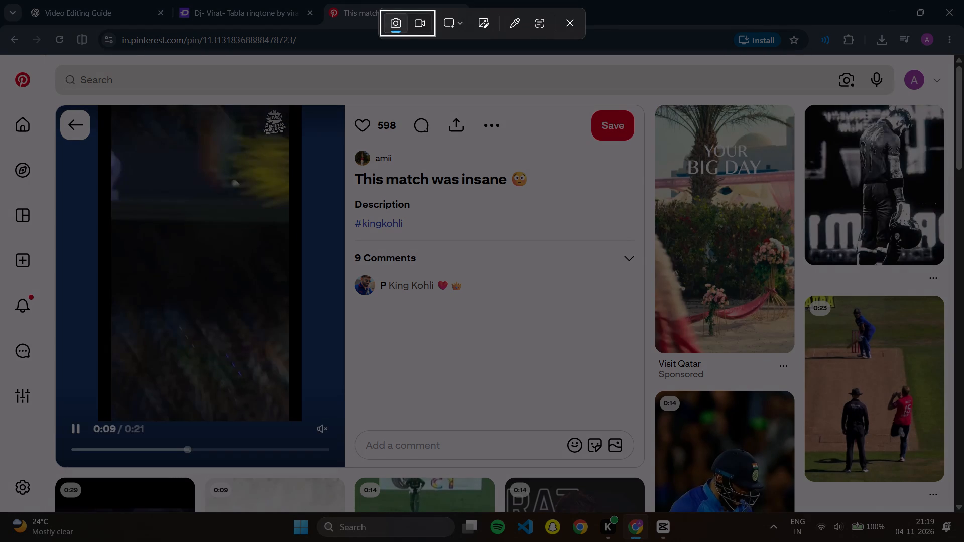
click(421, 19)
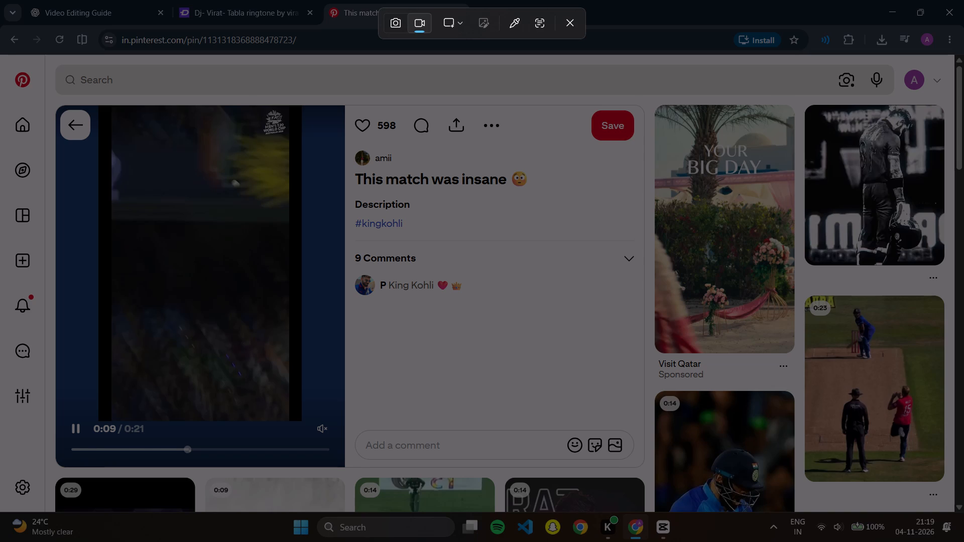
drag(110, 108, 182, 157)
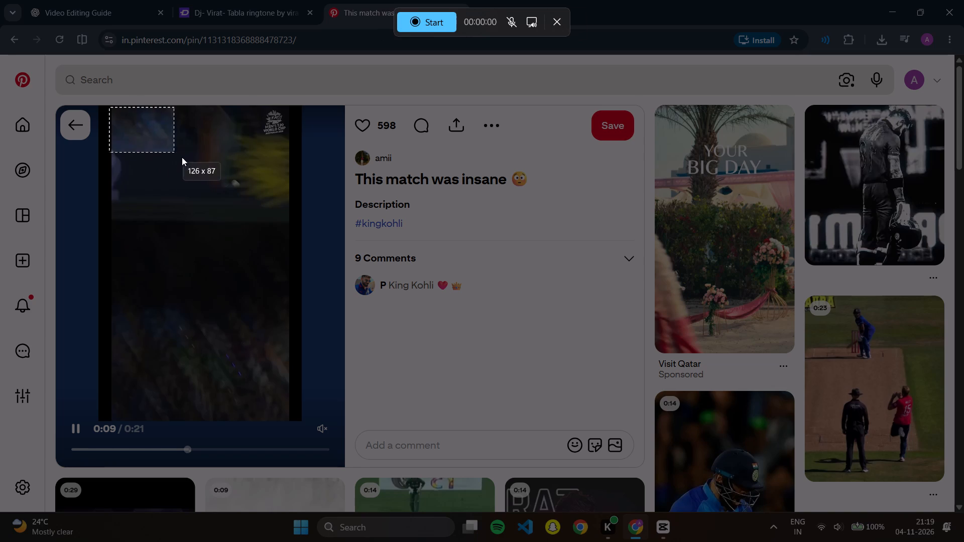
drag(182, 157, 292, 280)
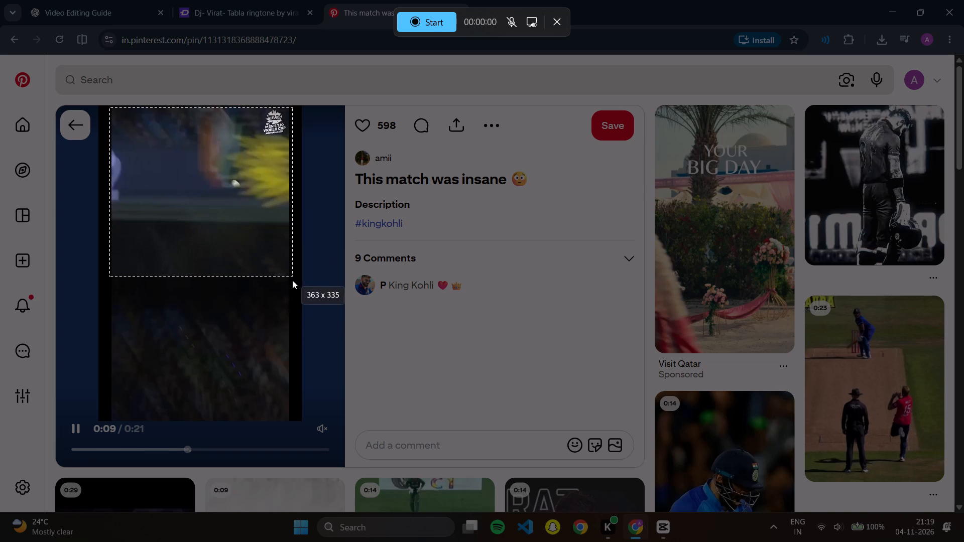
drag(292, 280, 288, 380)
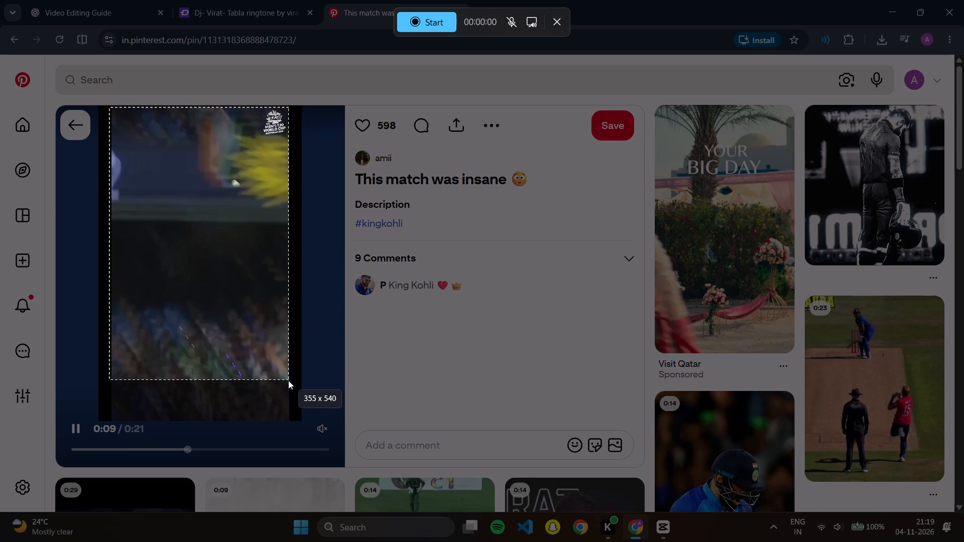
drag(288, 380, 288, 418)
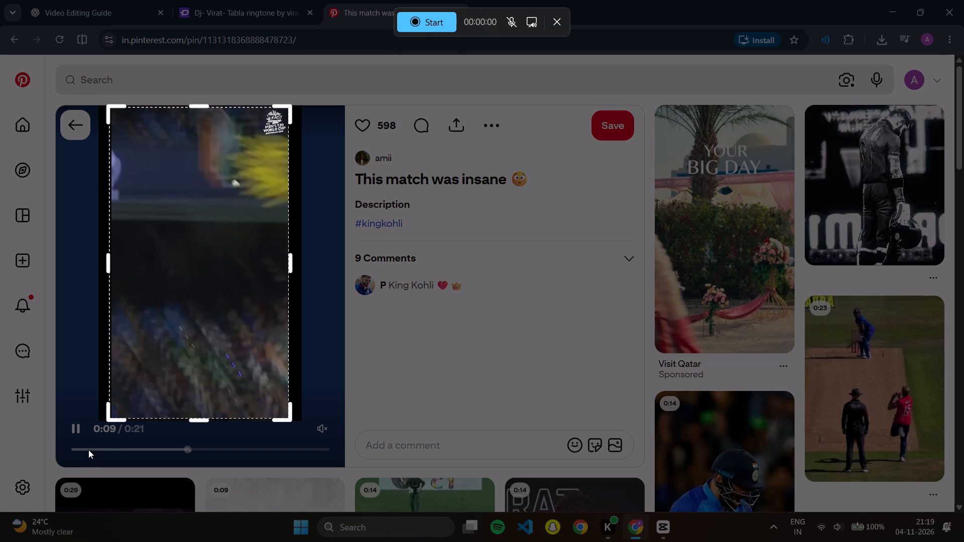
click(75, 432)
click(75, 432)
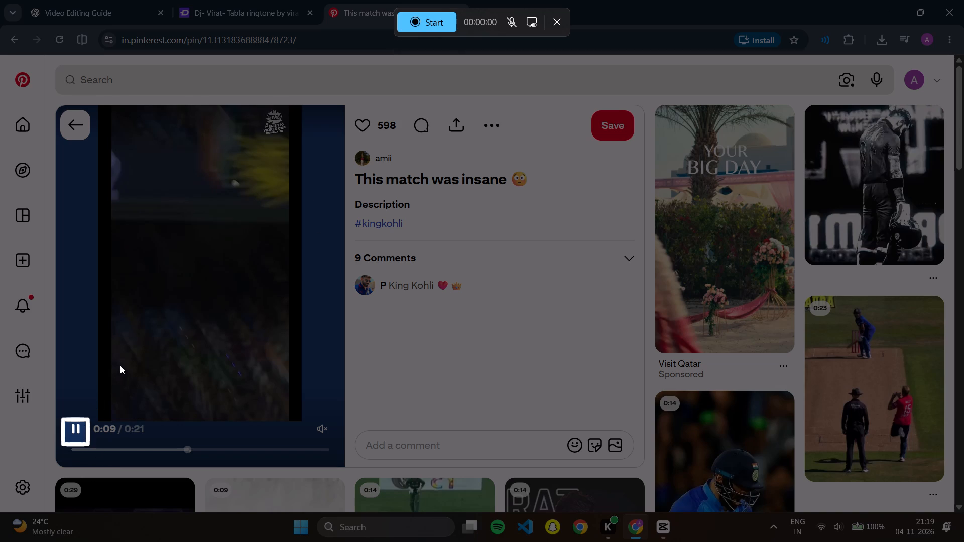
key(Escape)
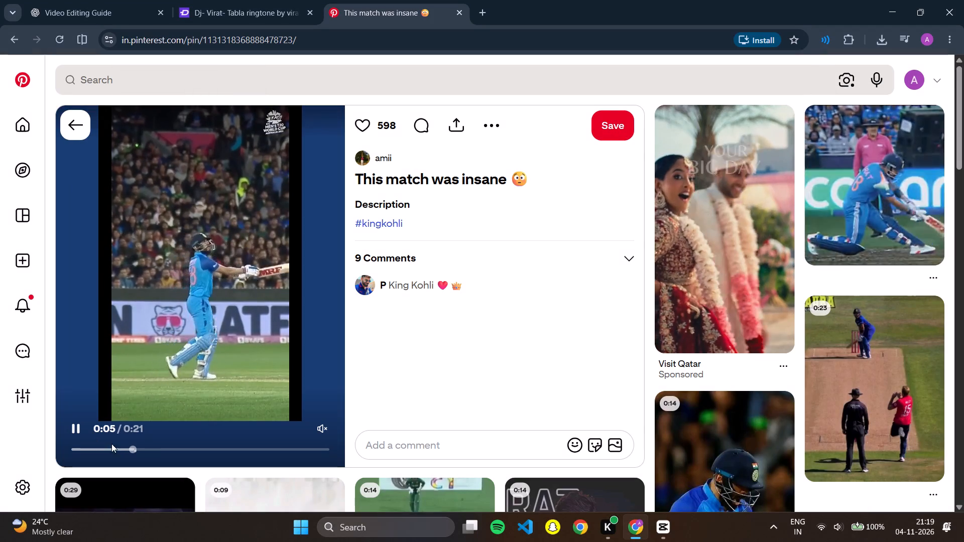
With the pin video paused at its start, frame its picture as a Snipping Tool screen-recording area of about 350 x 620 pixels.
click(77, 427)
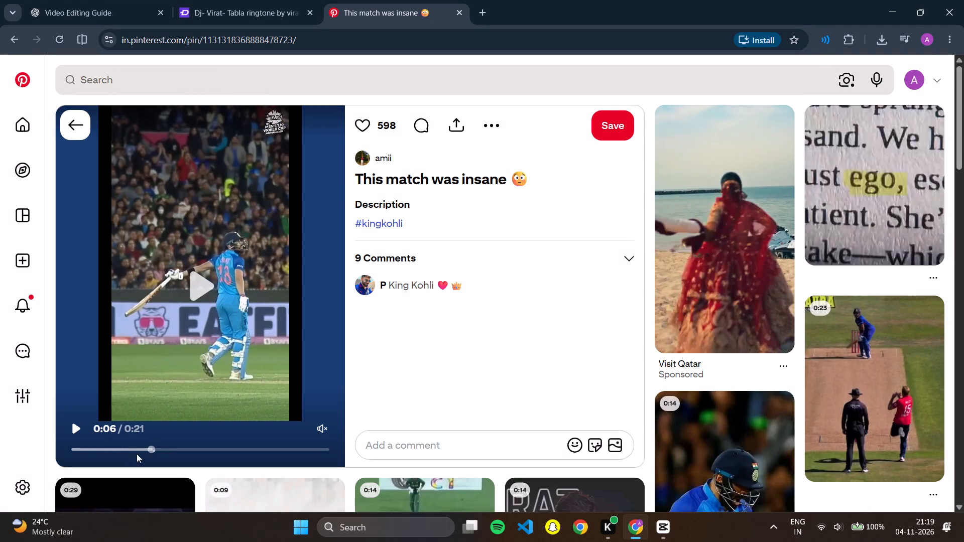
drag(151, 449, 66, 455)
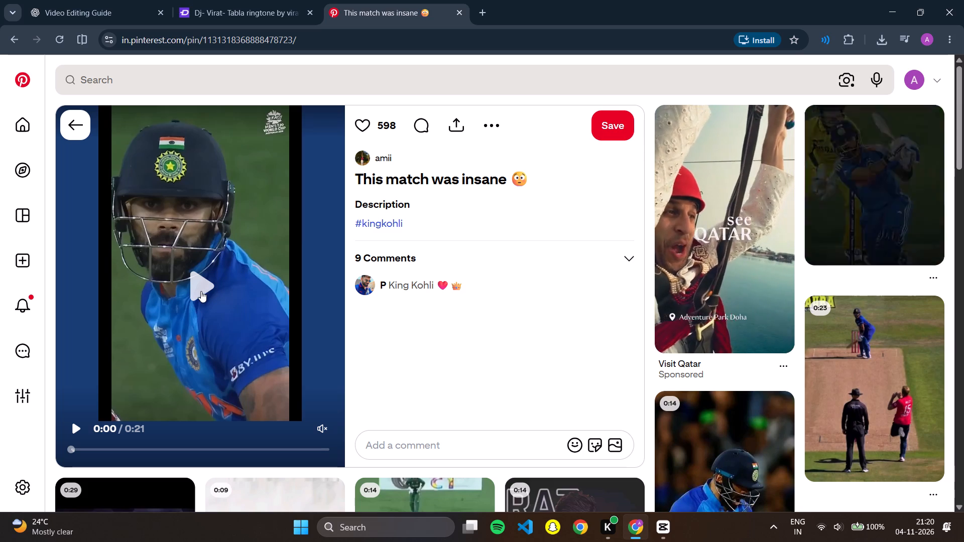
key(Print)
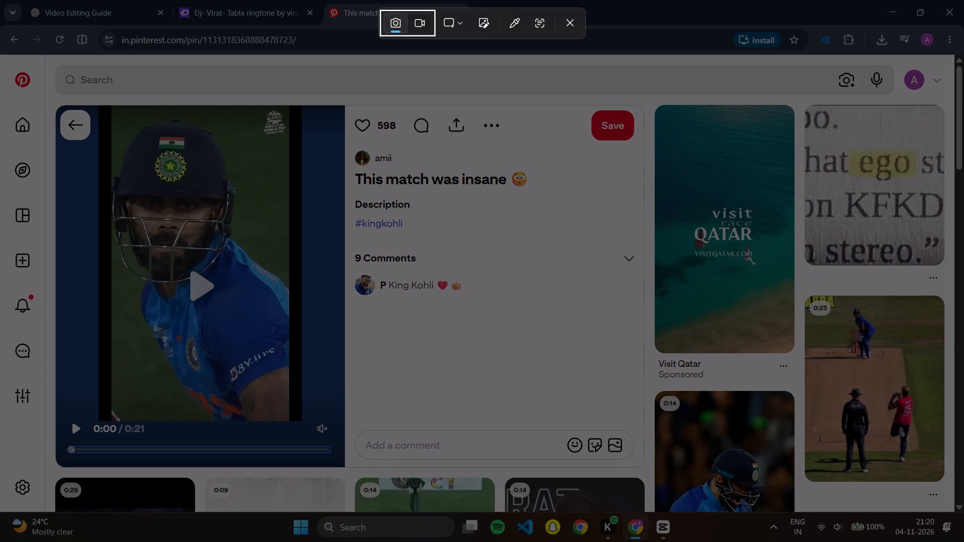
click(418, 18)
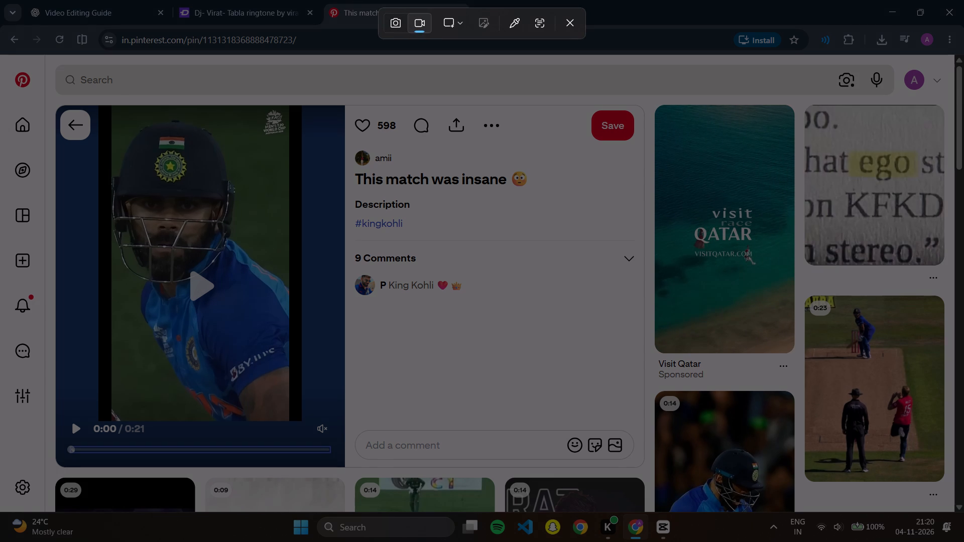
drag(112, 108, 126, 162)
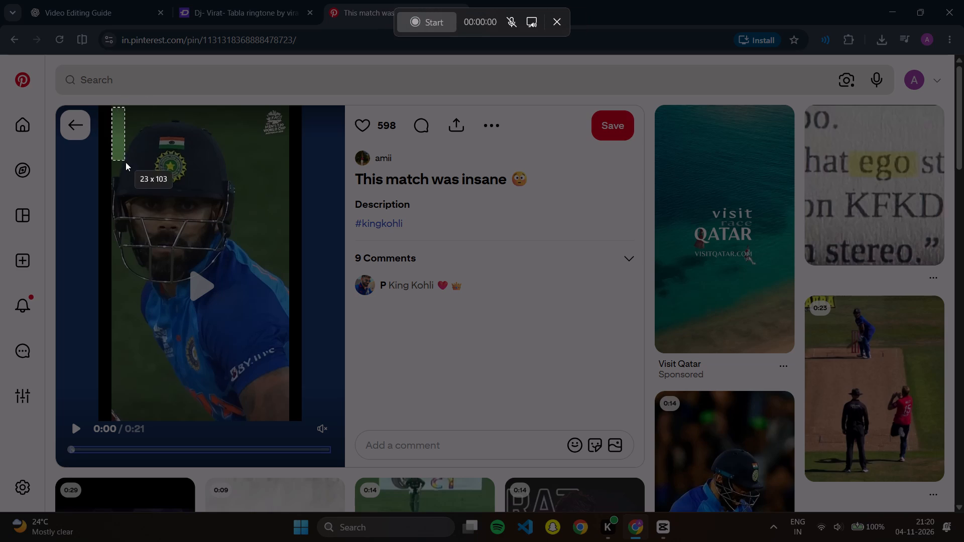
drag(126, 162, 282, 343)
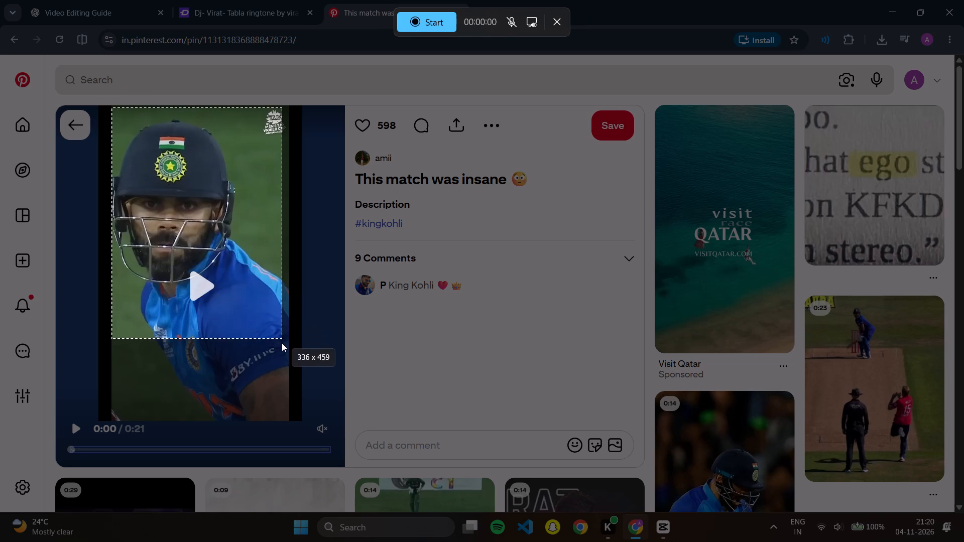
drag(282, 343, 288, 417)
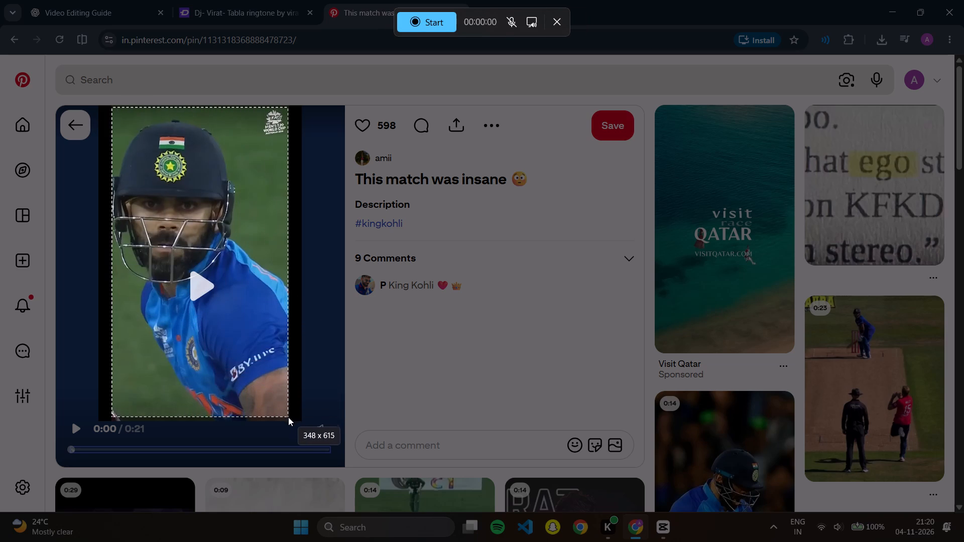
drag(288, 417, 288, 420)
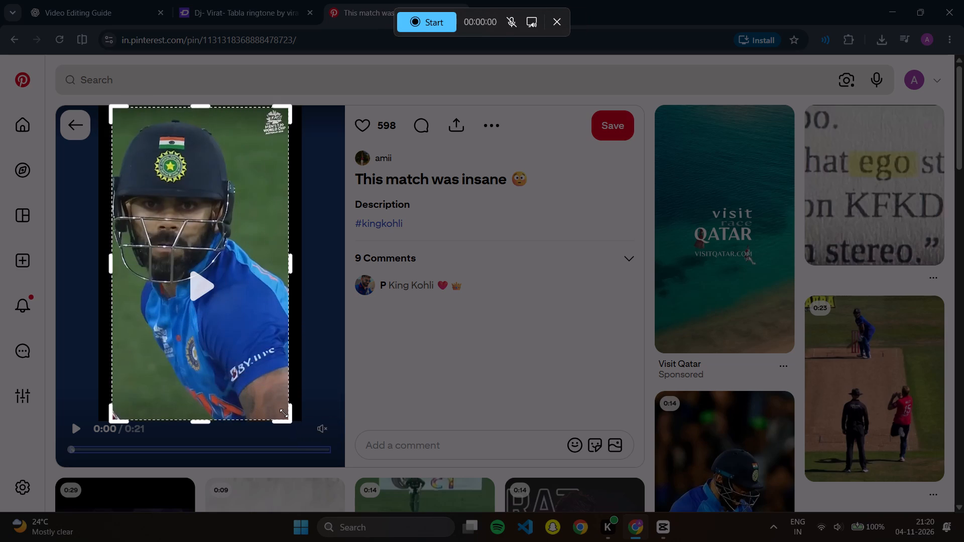
Screen-record one full playthrough of the "This match was insane" video and stop the recording when it ends.
click(436, 20)
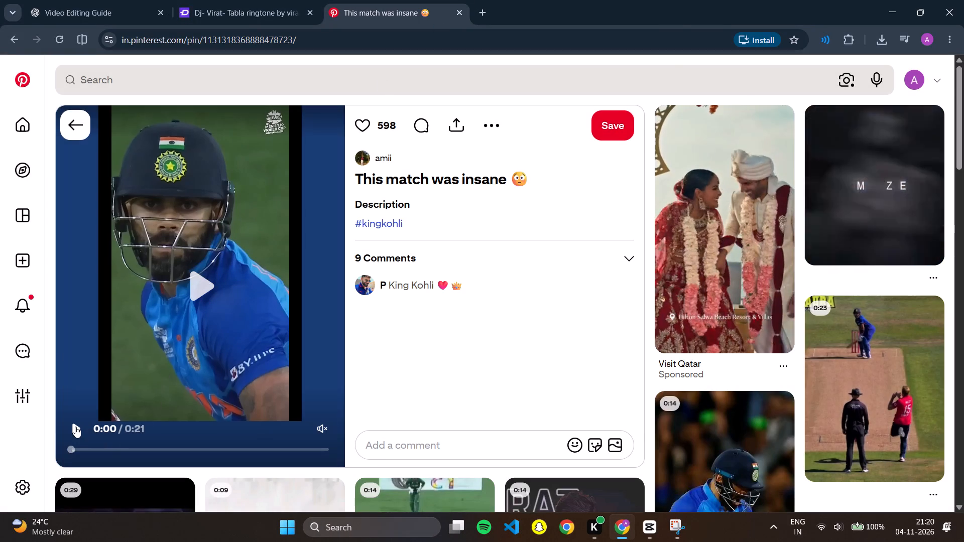
click(75, 427)
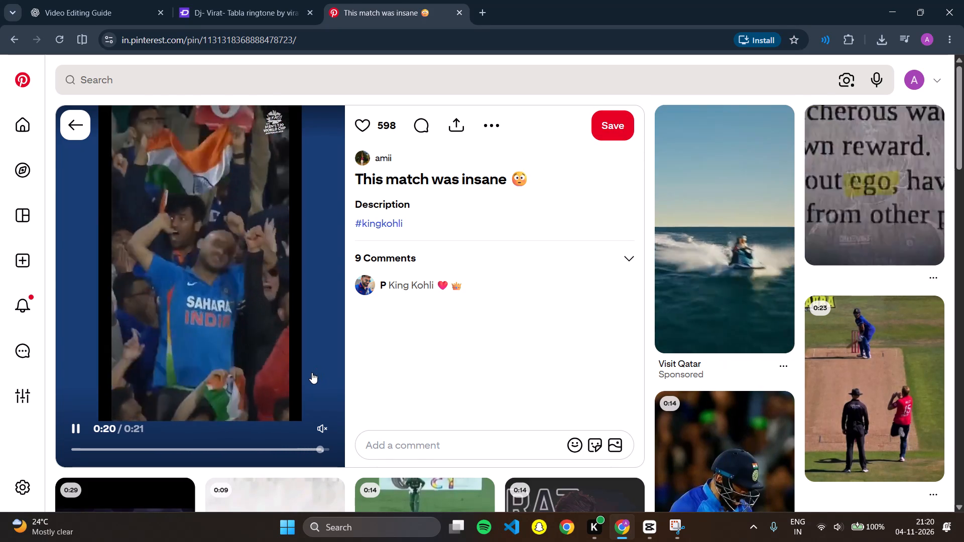
click(77, 426)
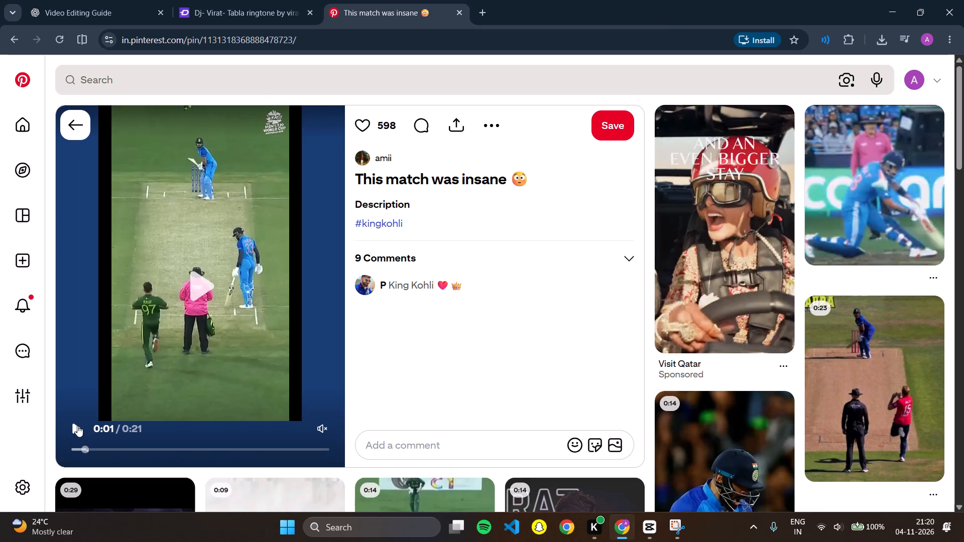
click(432, 27)
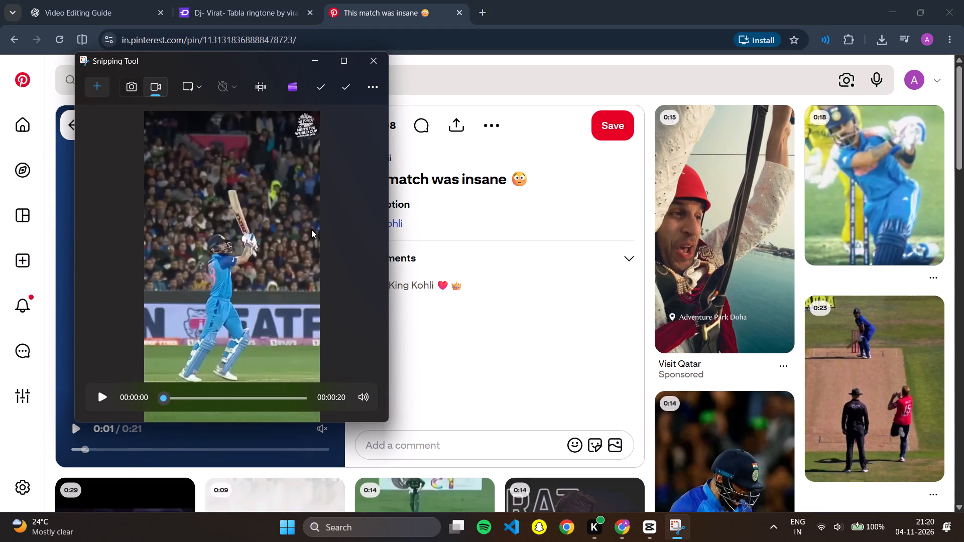
Play back the recorded clip in a maximized Snipping Tool window to check it, and close the recorder.
click(107, 395)
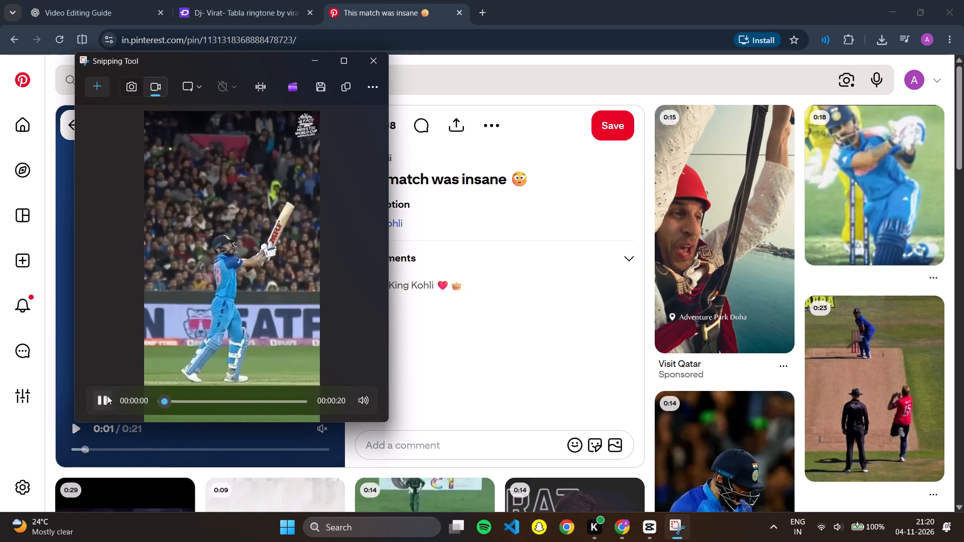
click(339, 60)
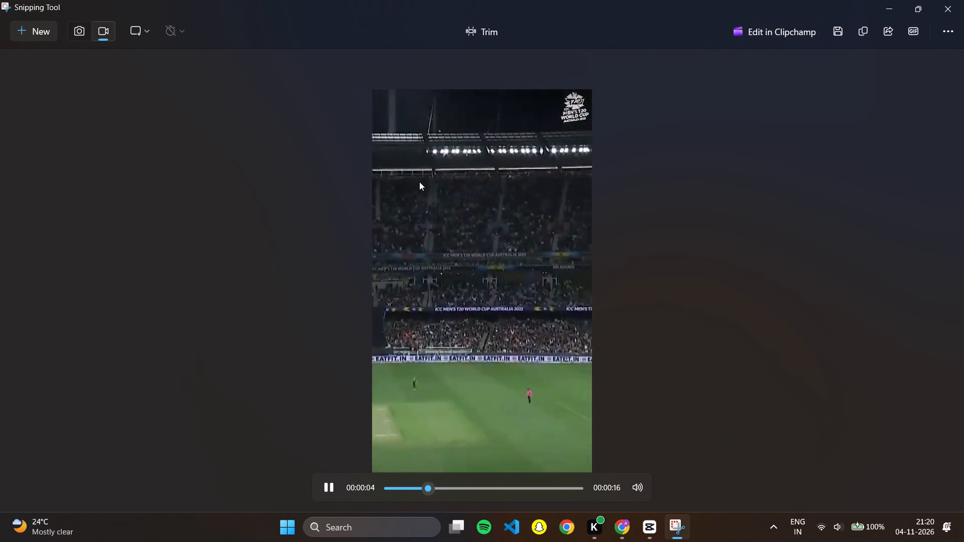
key(Escape)
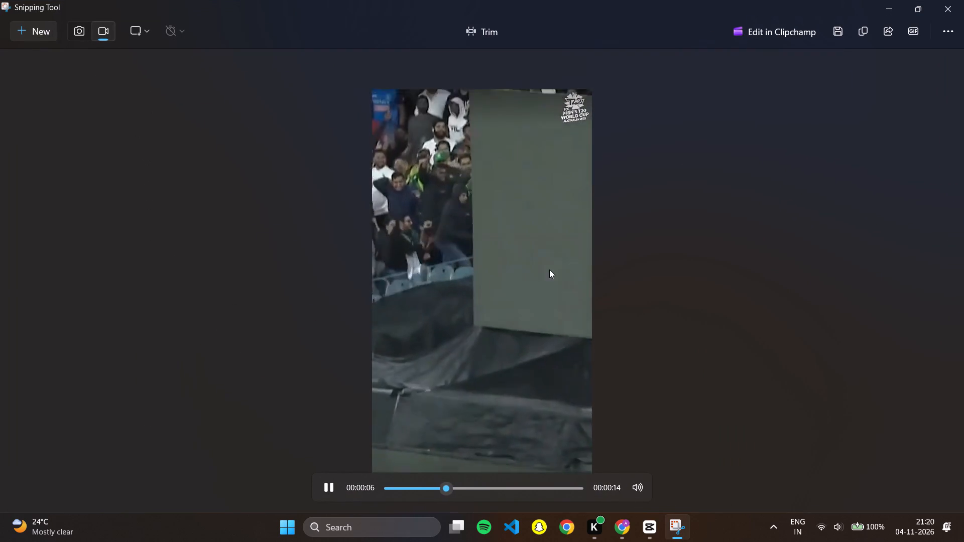
click(549, 269)
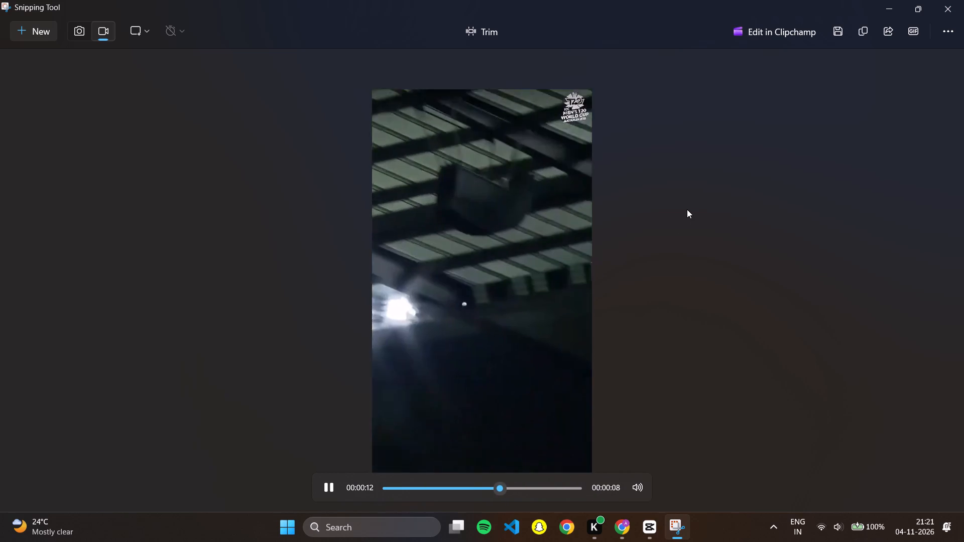
key(Escape)
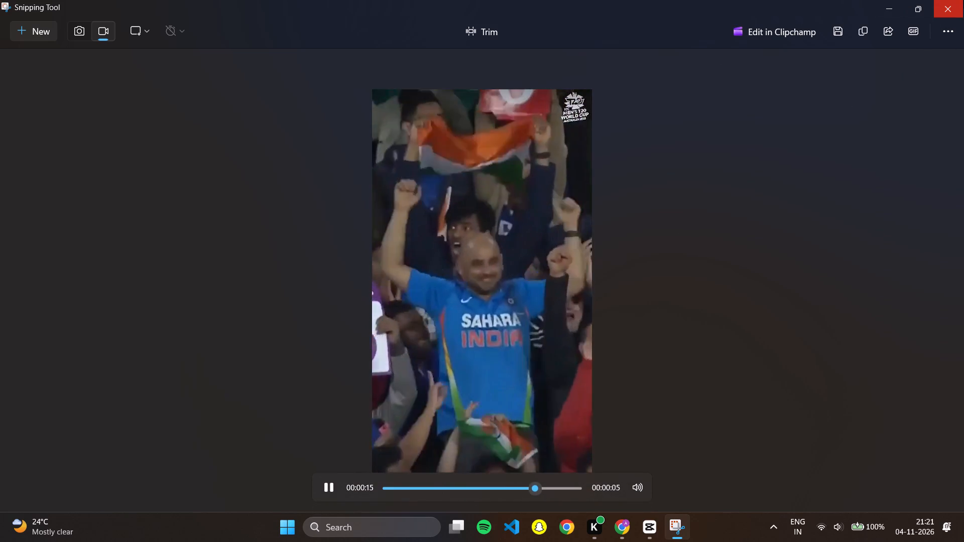
click(962, 0)
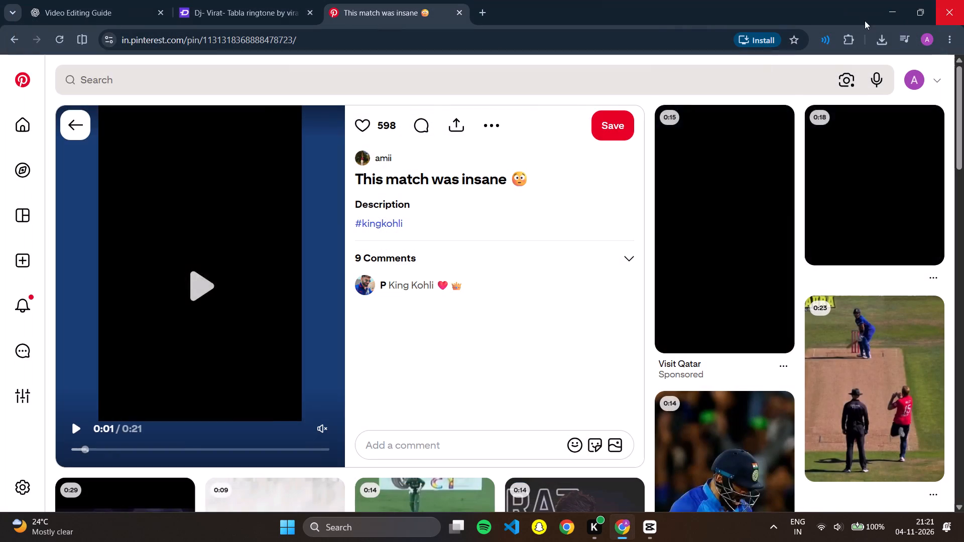
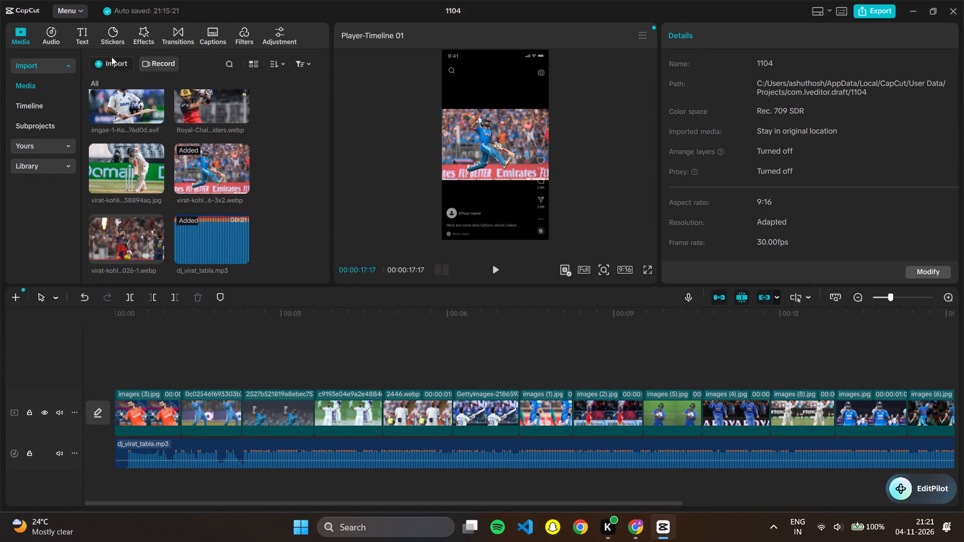
Import Screen Recording 2026-11-04 212047.mp4 from the Screen Recordings folder in Videos into the project media.
click(111, 57)
click(127, 88)
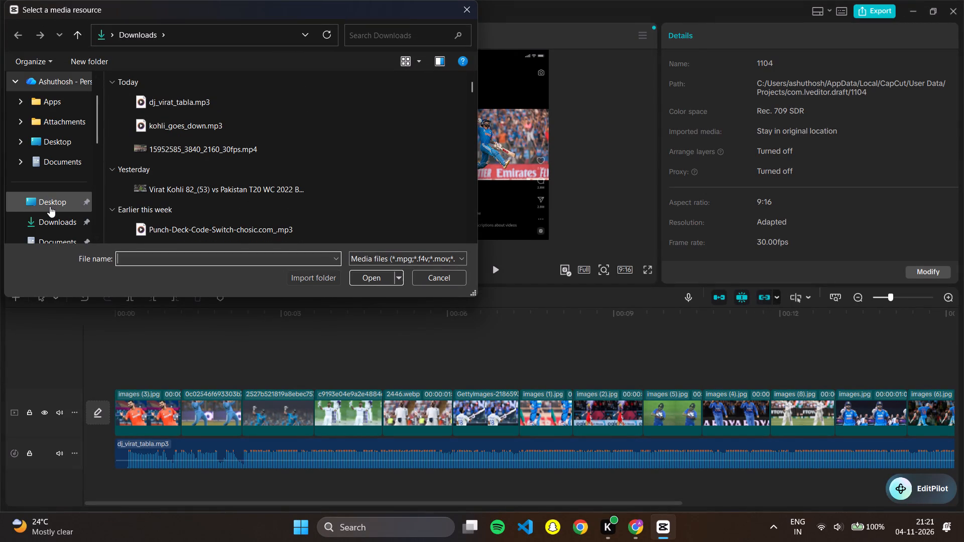
scroll(53, 110, up, 2)
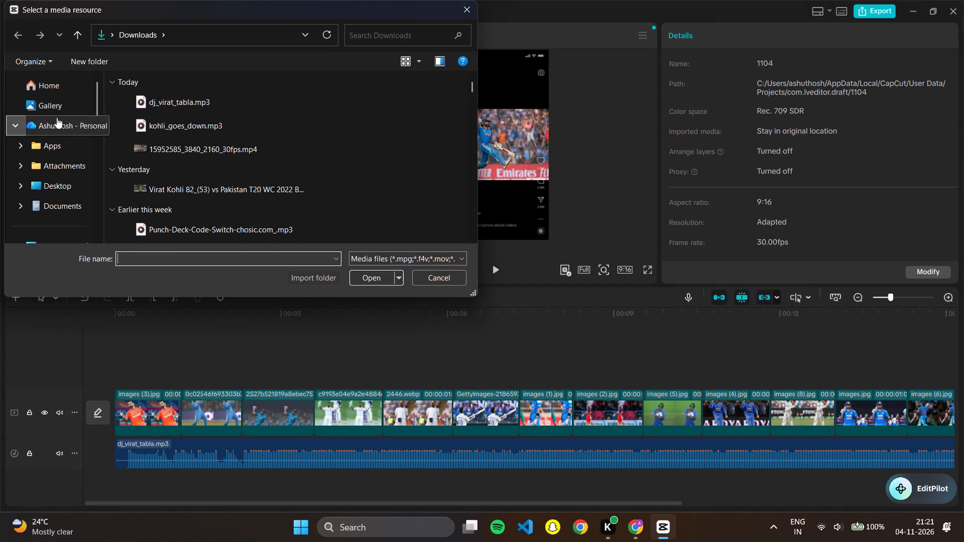
click(52, 108)
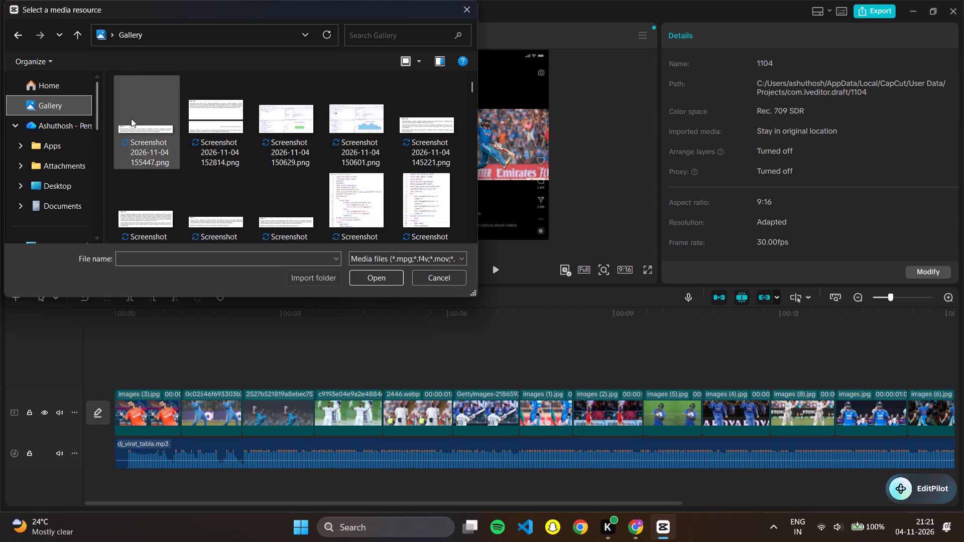
scroll(47, 188, down, 1)
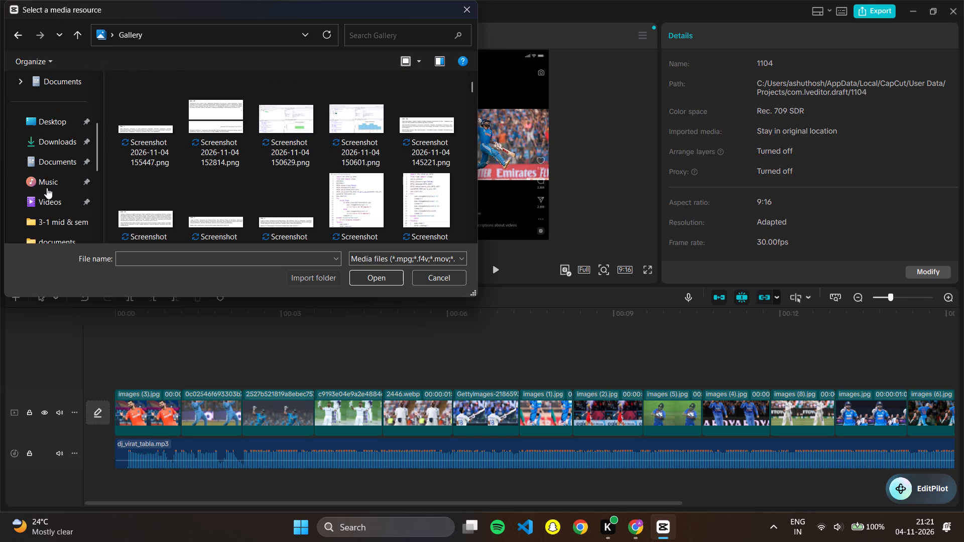
click(54, 197)
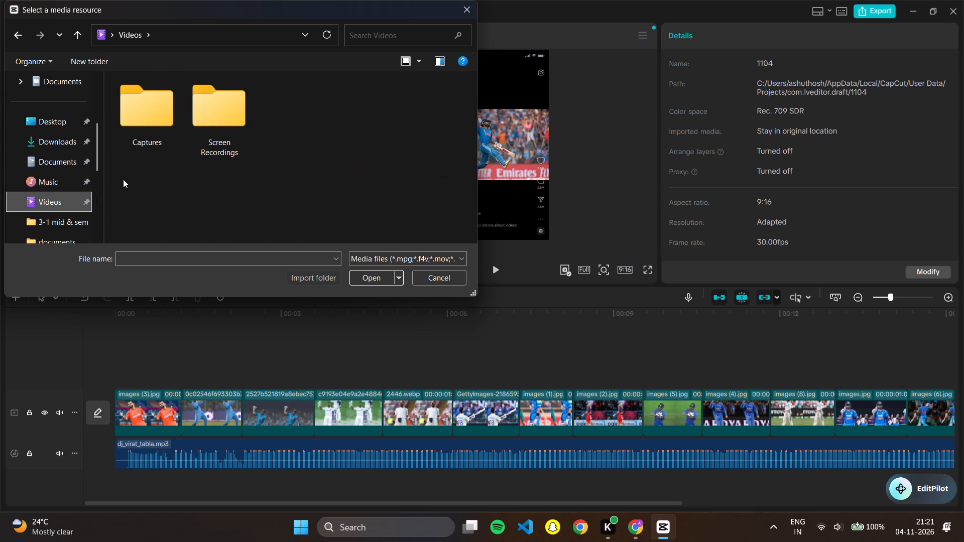
double_click(213, 110)
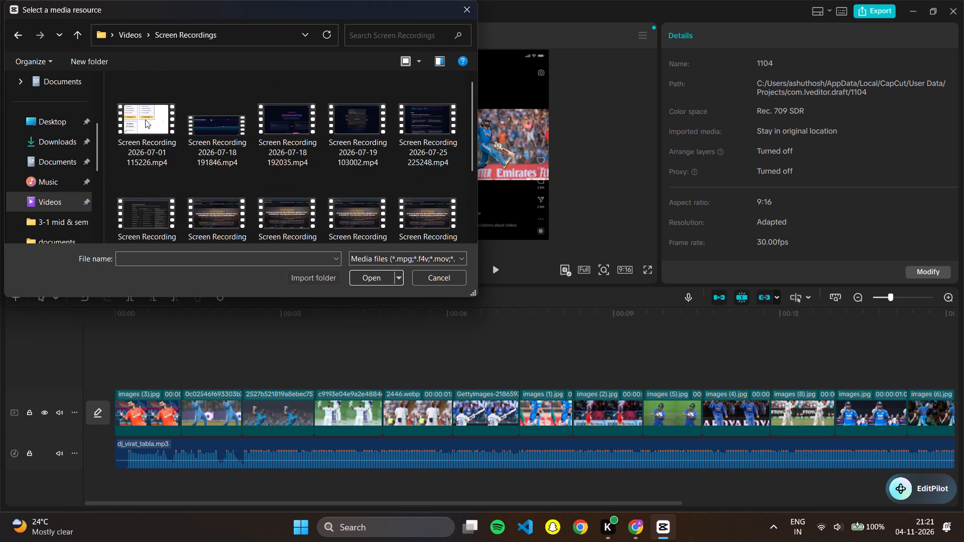
scroll(249, 131, down, 5)
click(366, 190)
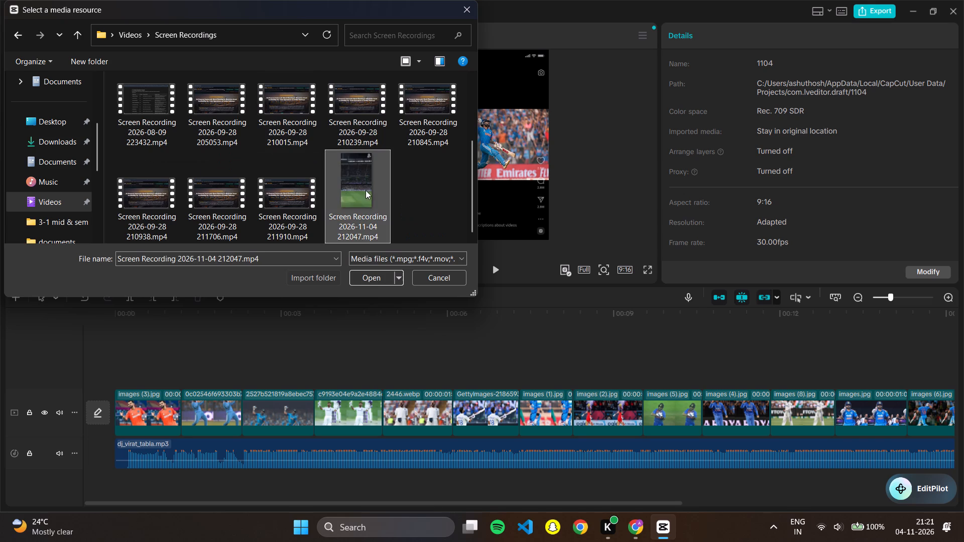
click(366, 277)
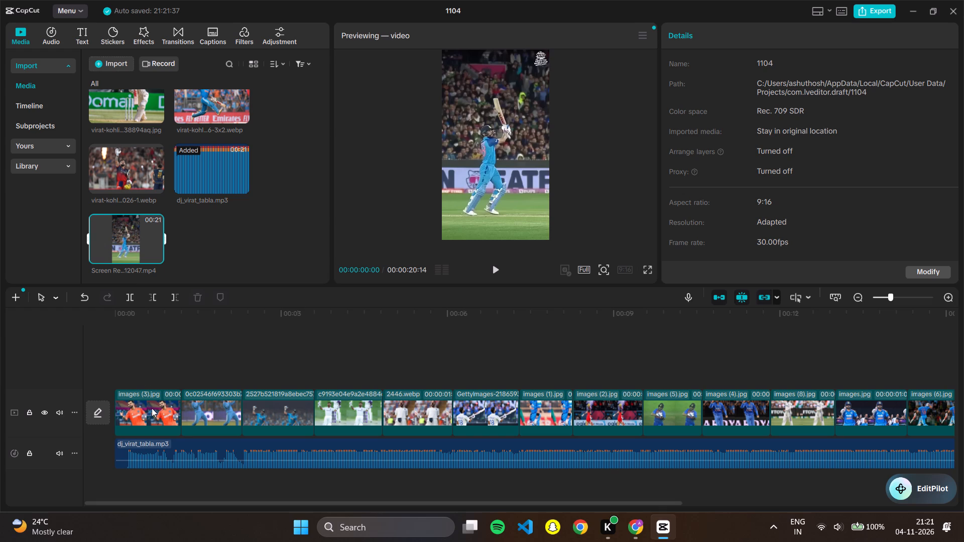
Place the screen recording on a new track above the photo clips, aligned to start at 00:00.
drag(124, 245, 148, 341)
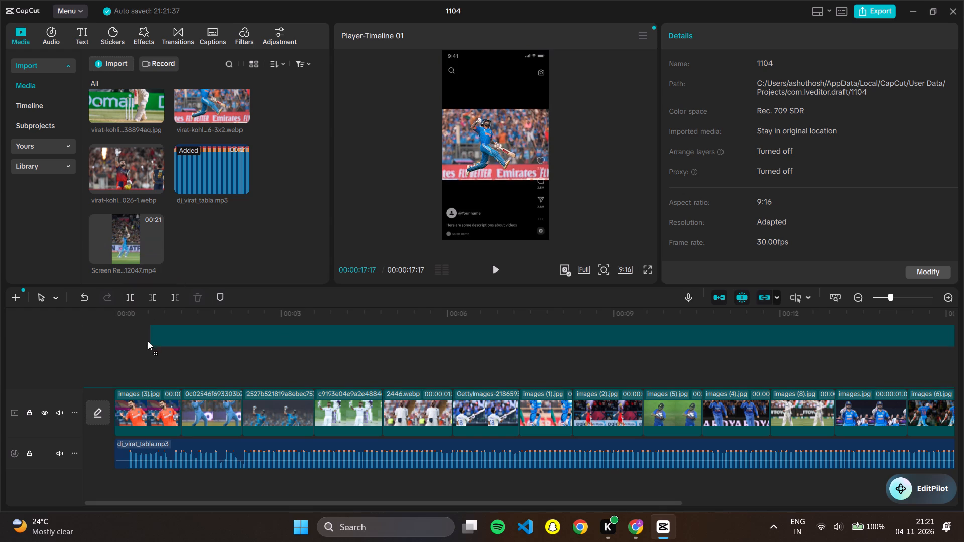
drag(148, 341, 134, 360)
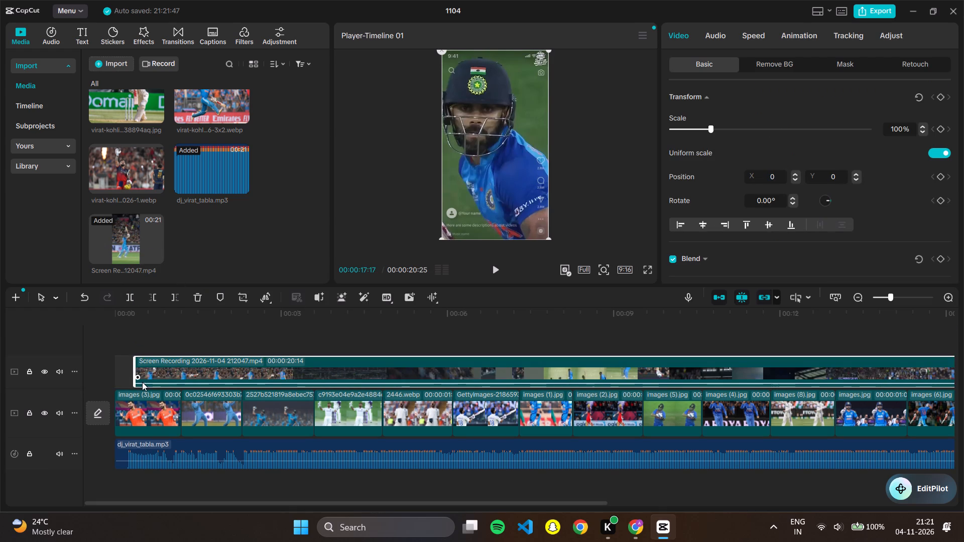
drag(134, 381, 128, 381)
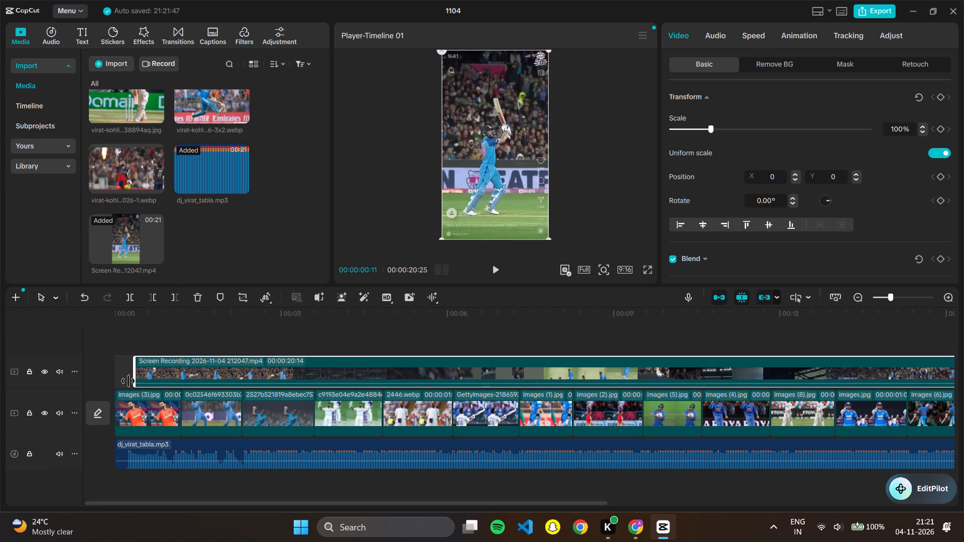
drag(128, 381, 123, 381)
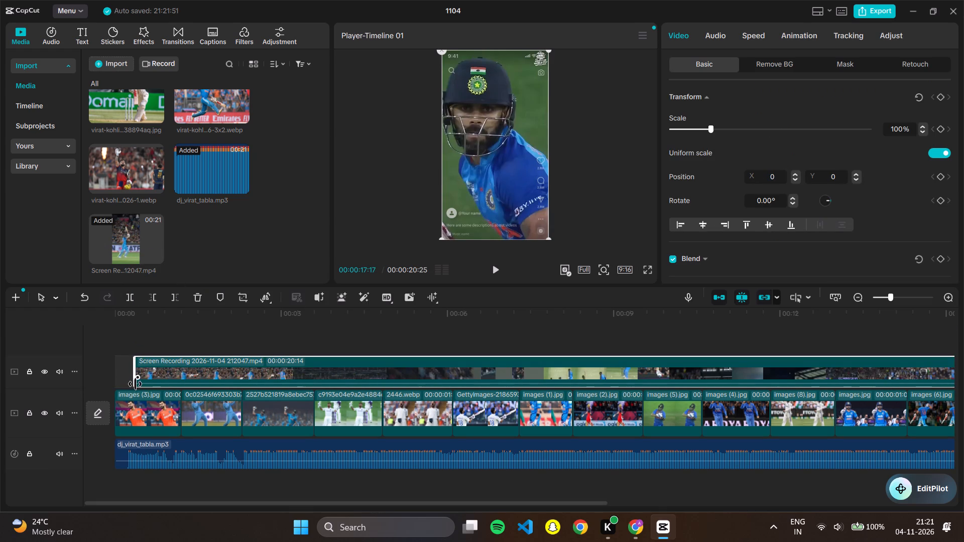
drag(135, 384, 119, 381)
drag(134, 377, 112, 373)
drag(165, 379, 146, 380)
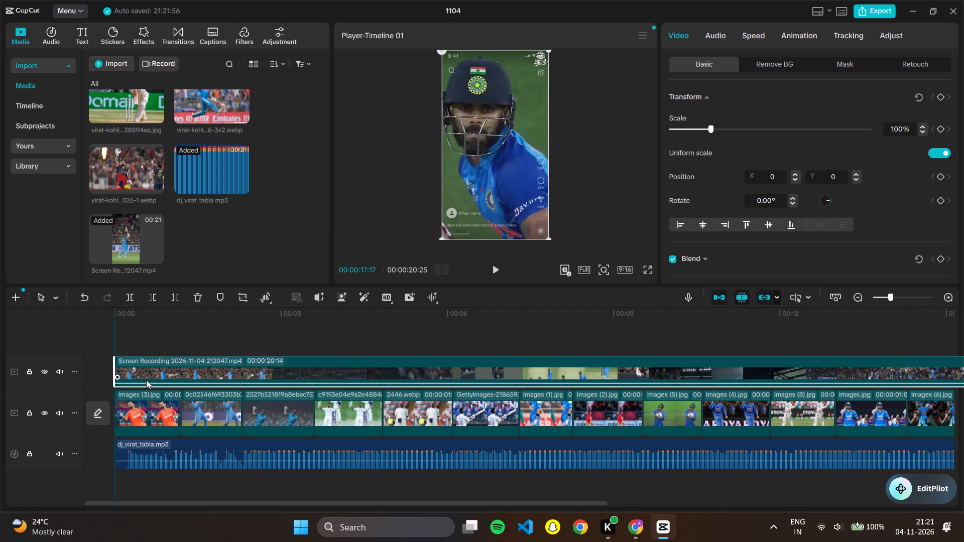
drag(146, 380, 148, 380)
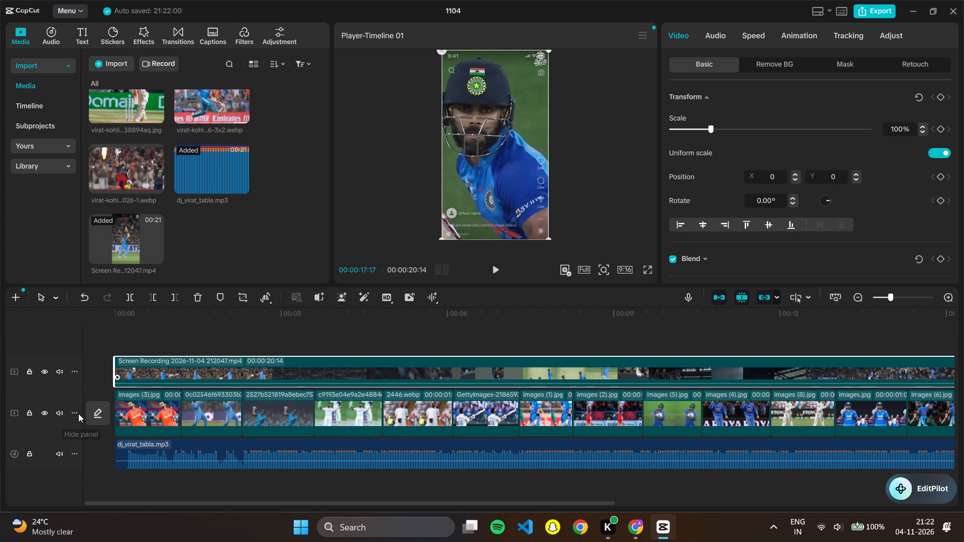
Play the timeline through to check the screen recording against the dj_virat_tabla.mp3 music.
click(493, 266)
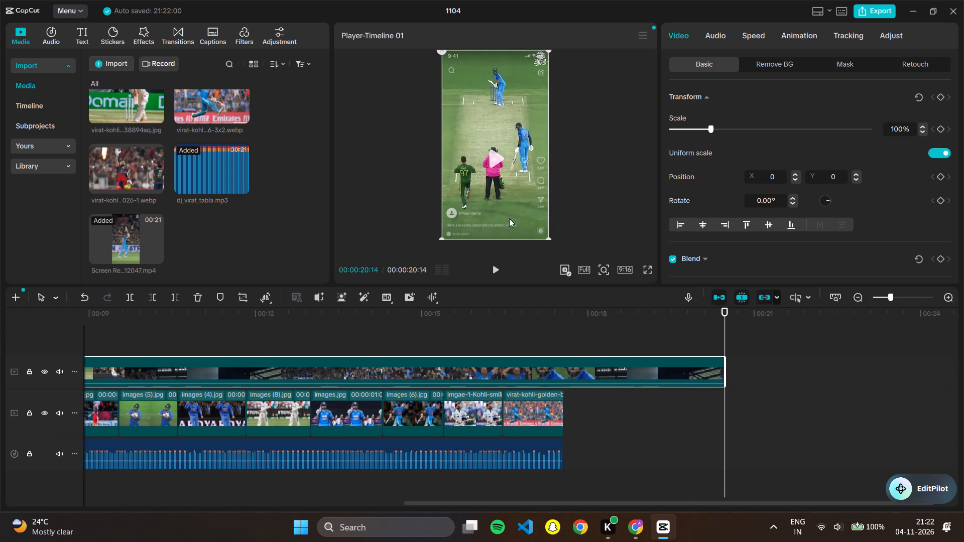
click(492, 265)
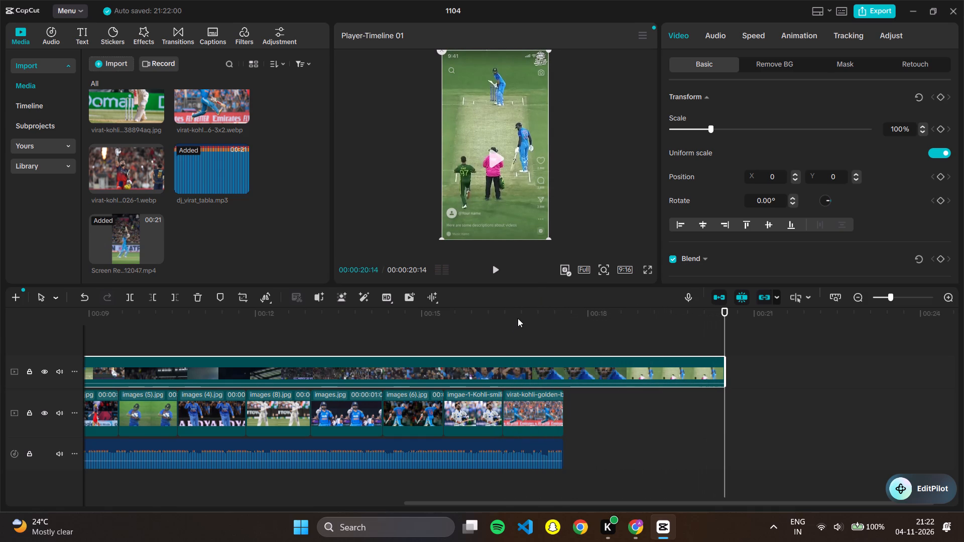
Hide the photo track beneath the screen recording.
click(72, 409)
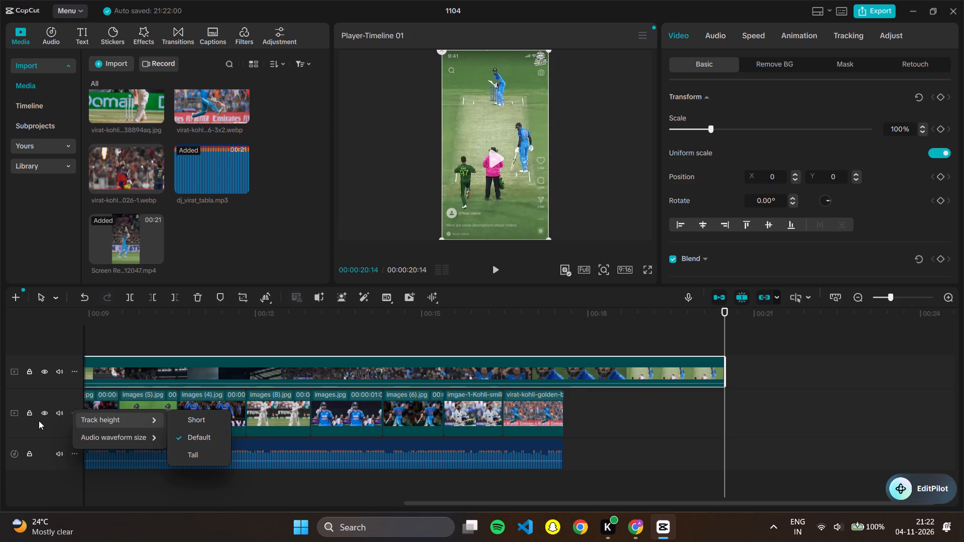
click(127, 487)
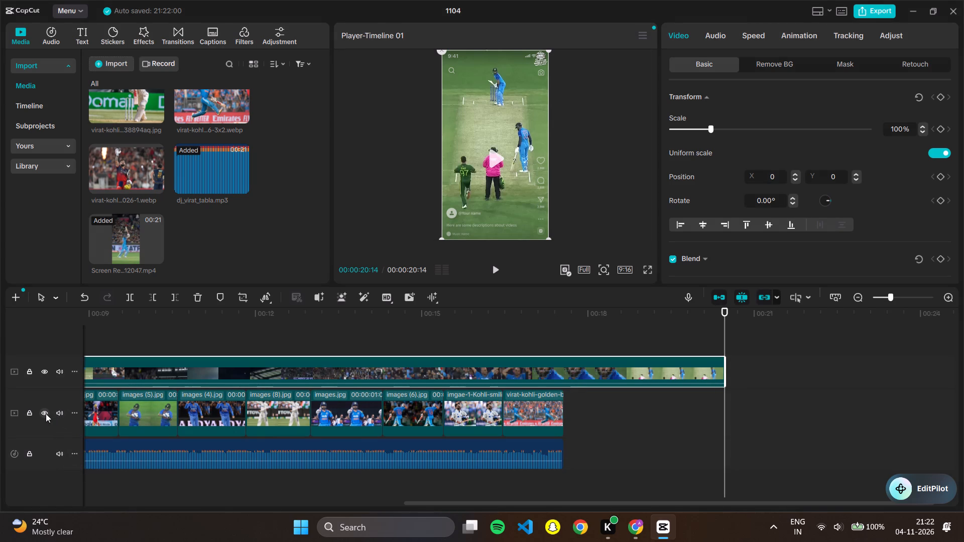
click(45, 414)
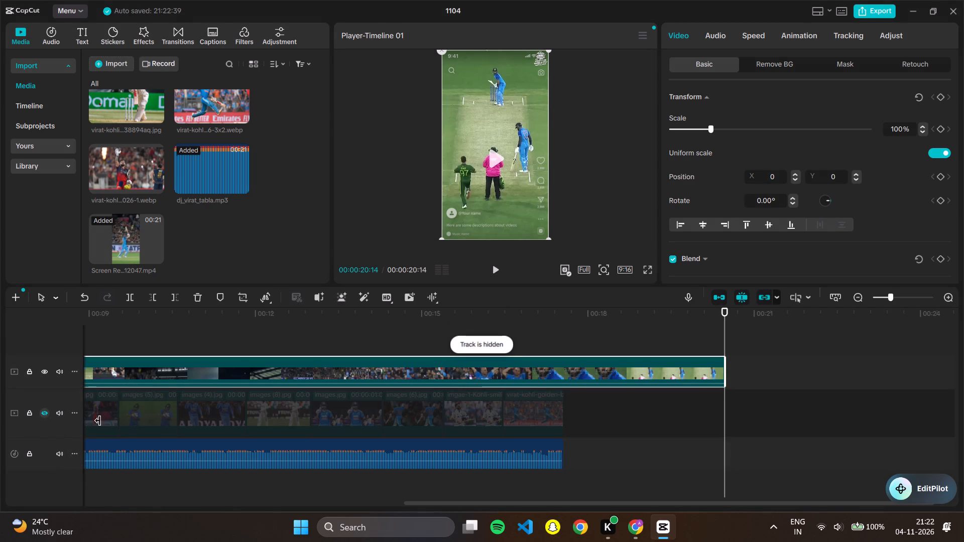
Delete the dj_virat_tabla.mp3 clip from the timeline's audio track.
drag(457, 501, 290, 493)
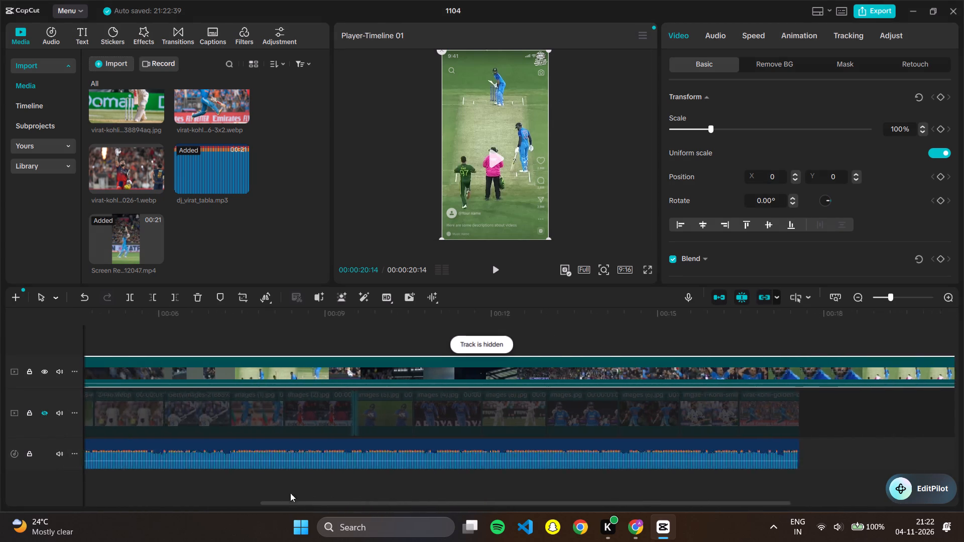
drag(290, 493, 80, 479)
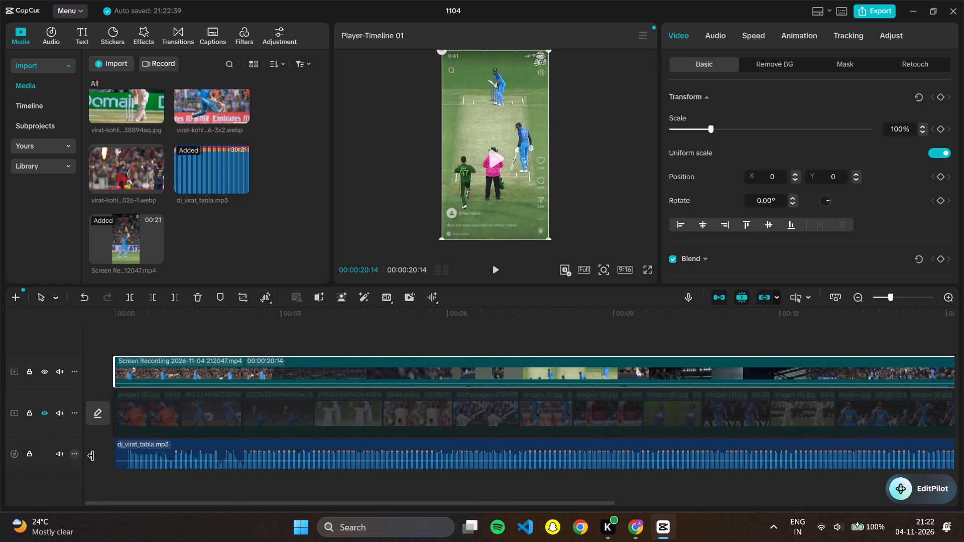
click(154, 449)
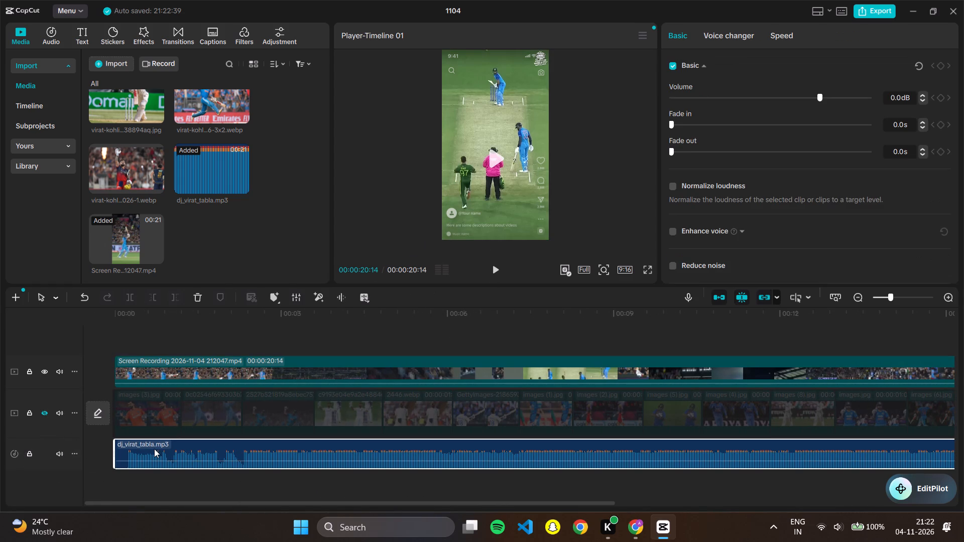
key(Delete)
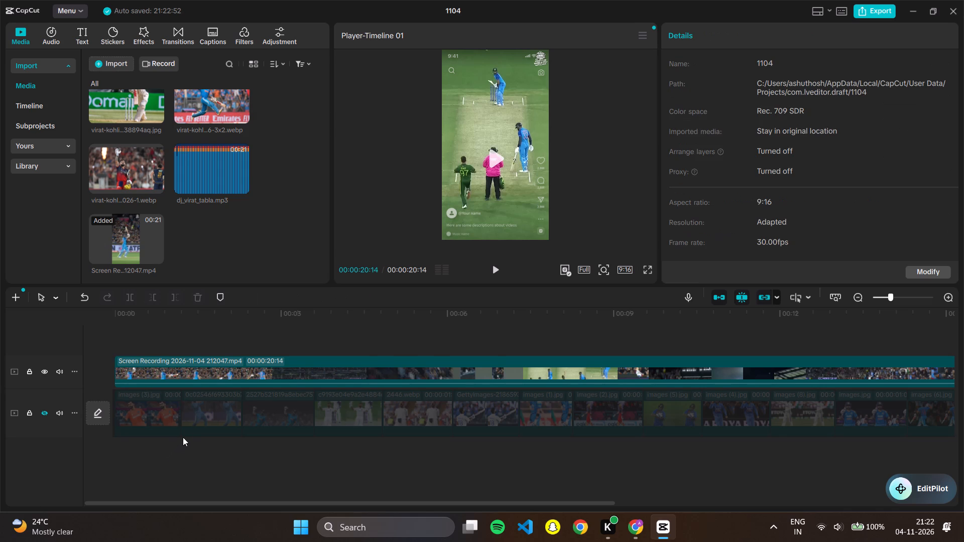
Import kohli_goes_down.mp3 from the Downloads folder into the project media.
click(108, 66)
click(106, 93)
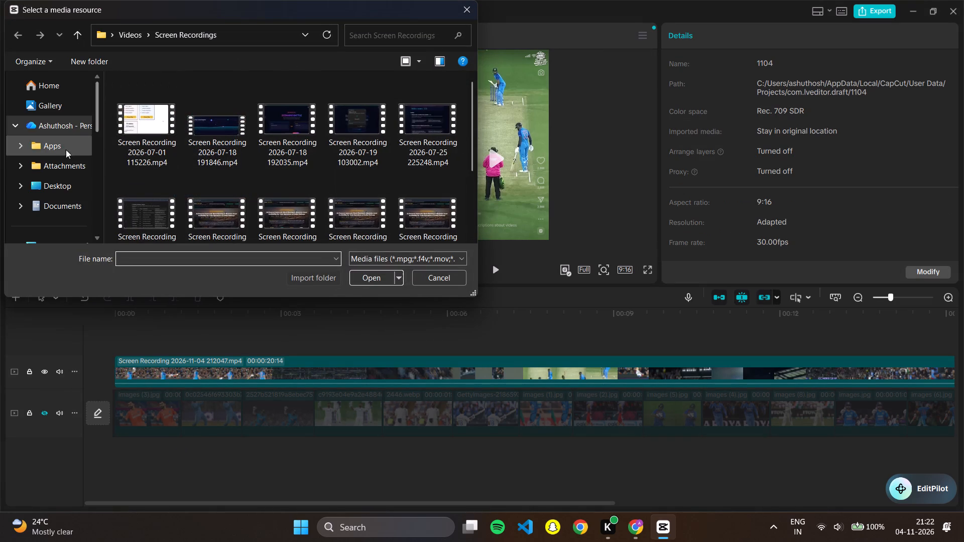
scroll(58, 164, down, 1)
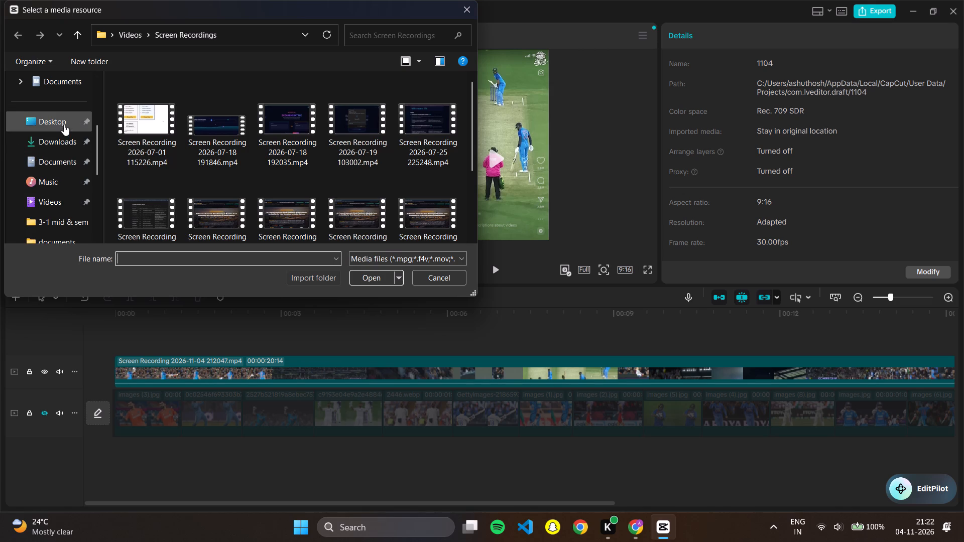
click(57, 141)
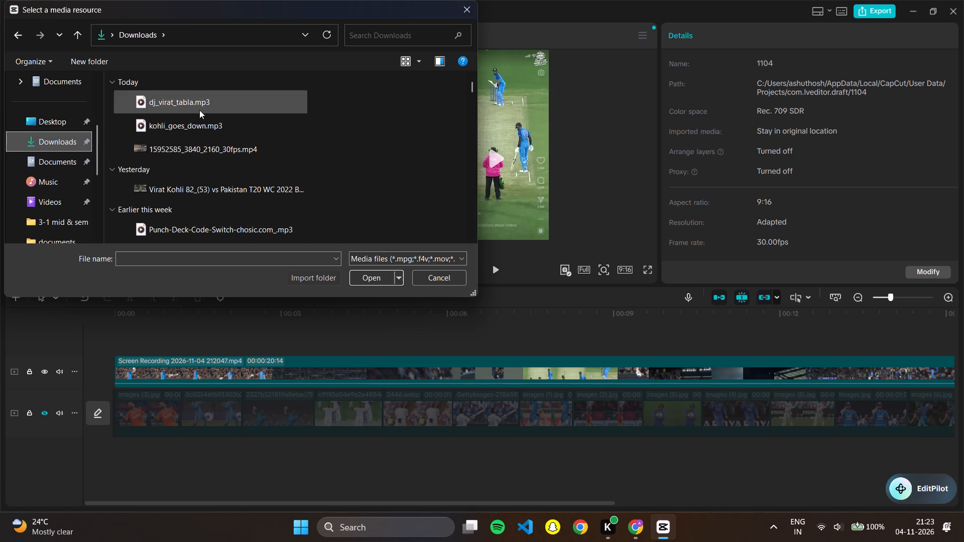
click(201, 118)
click(368, 273)
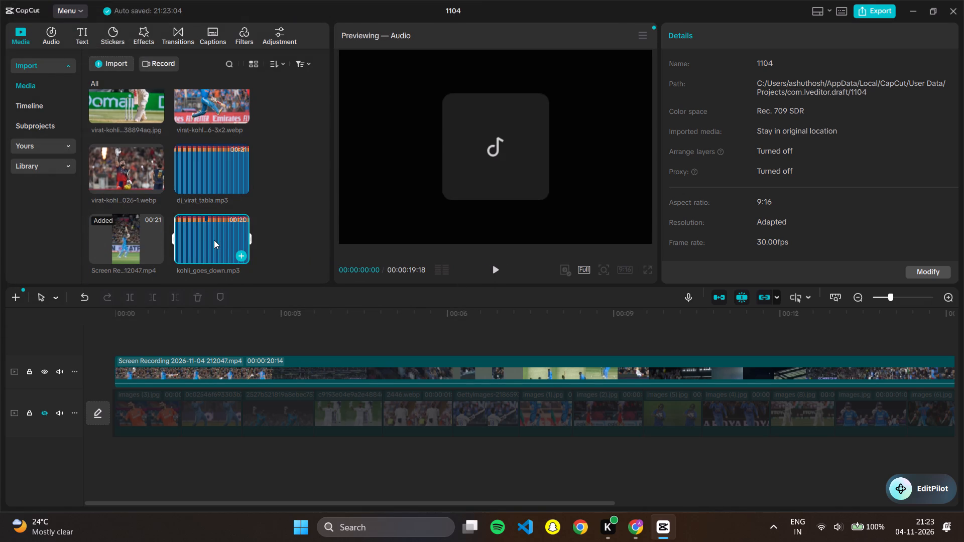
Place kohli_goes_down.mp3 on an audio track below the photo track, starting at 00:00.
drag(214, 240, 108, 466)
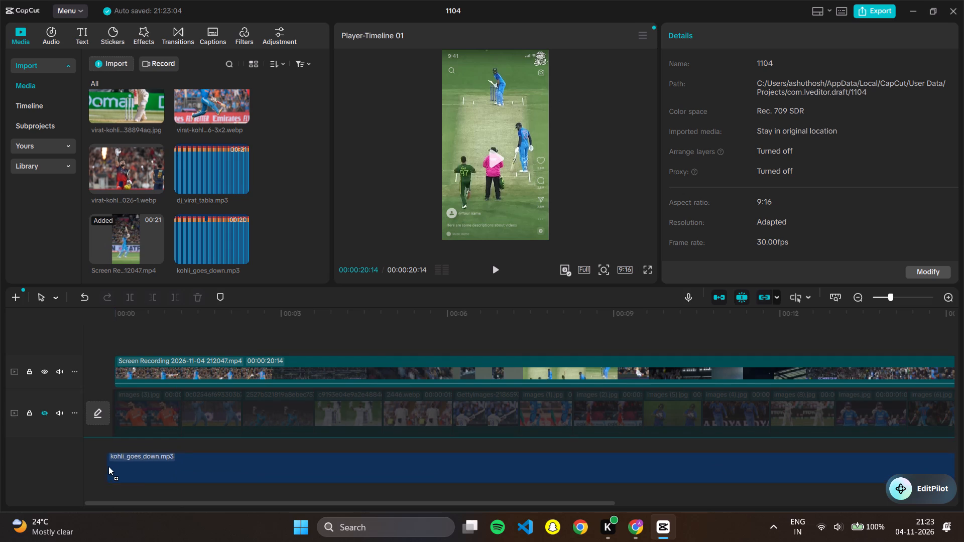
drag(108, 466, 111, 462)
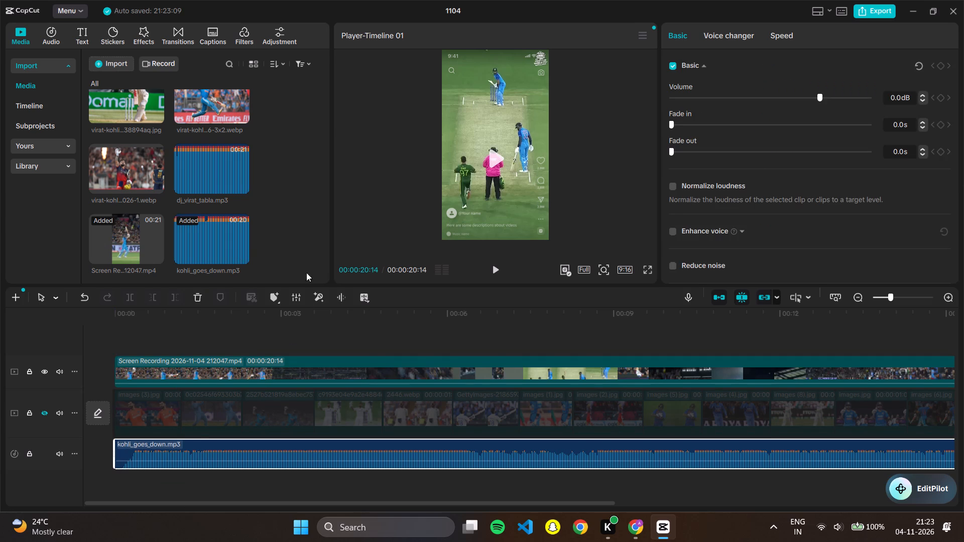
Play the timeline to check the screen recording with the kohli_goes_down.mp3 music.
click(496, 267)
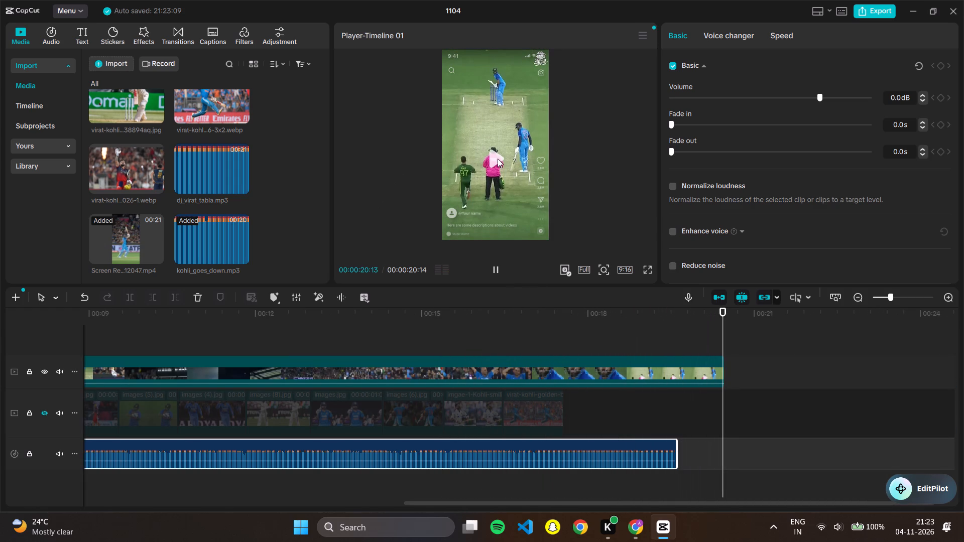
click(497, 269)
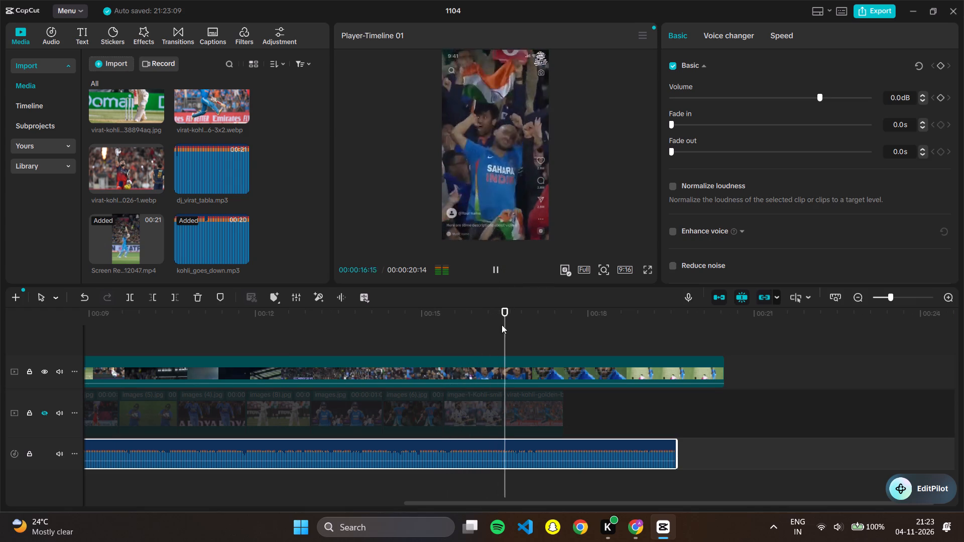
Trim the end of the screen recording clip so it lasts 00:00:16:28, playing back the ending to check the cut.
click(527, 368)
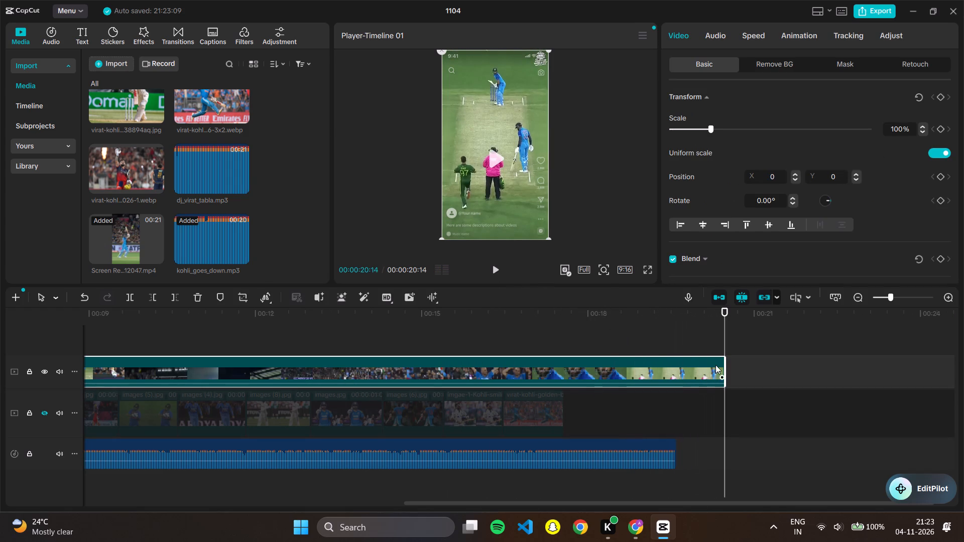
drag(726, 373, 690, 369)
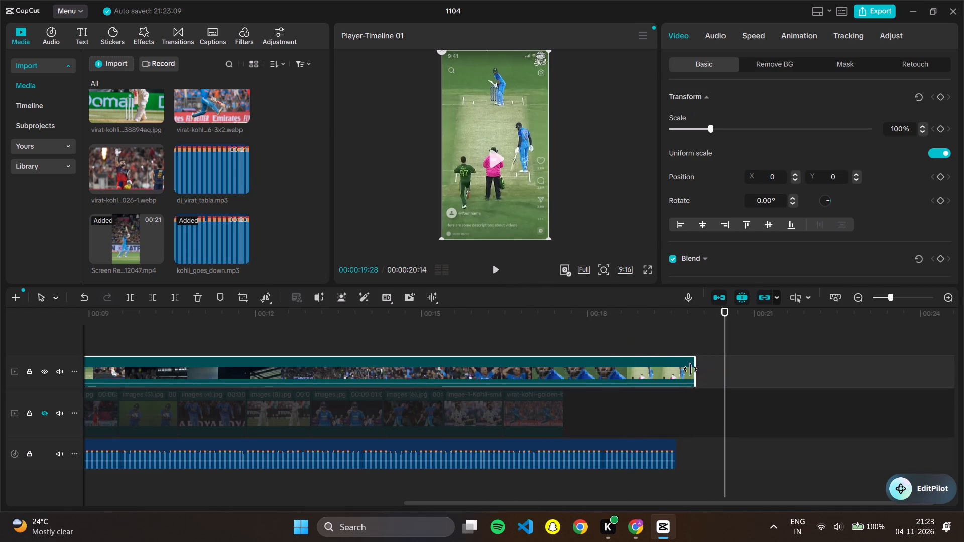
drag(690, 369, 554, 376)
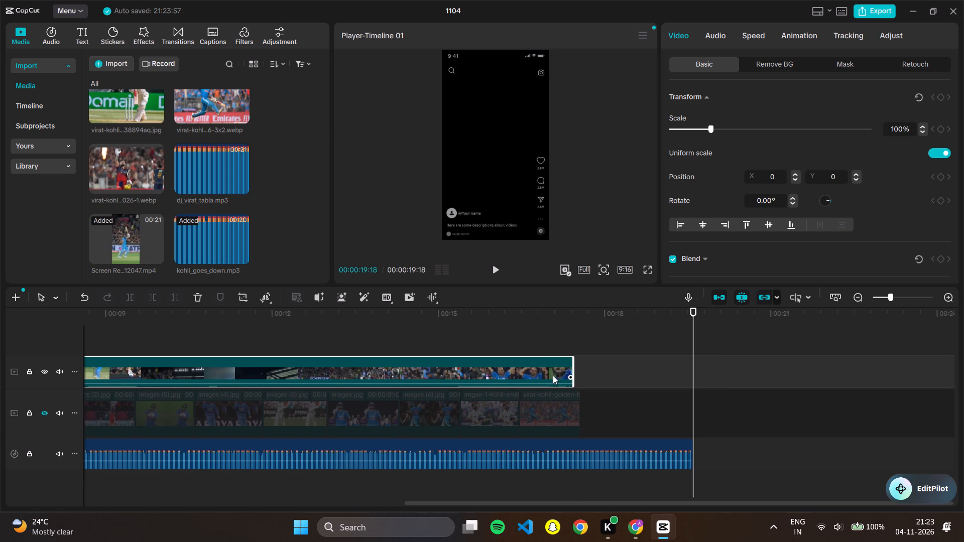
click(497, 272)
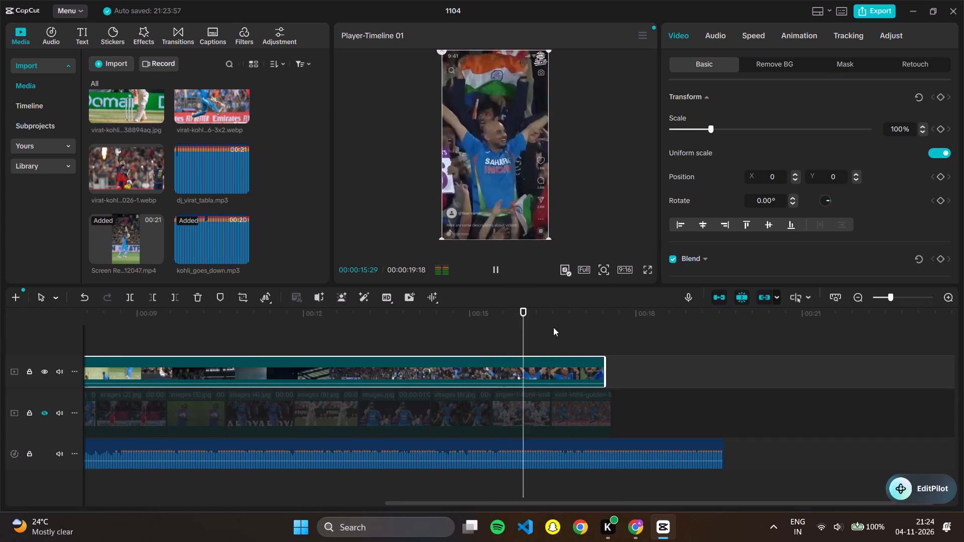
click(575, 370)
click(571, 366)
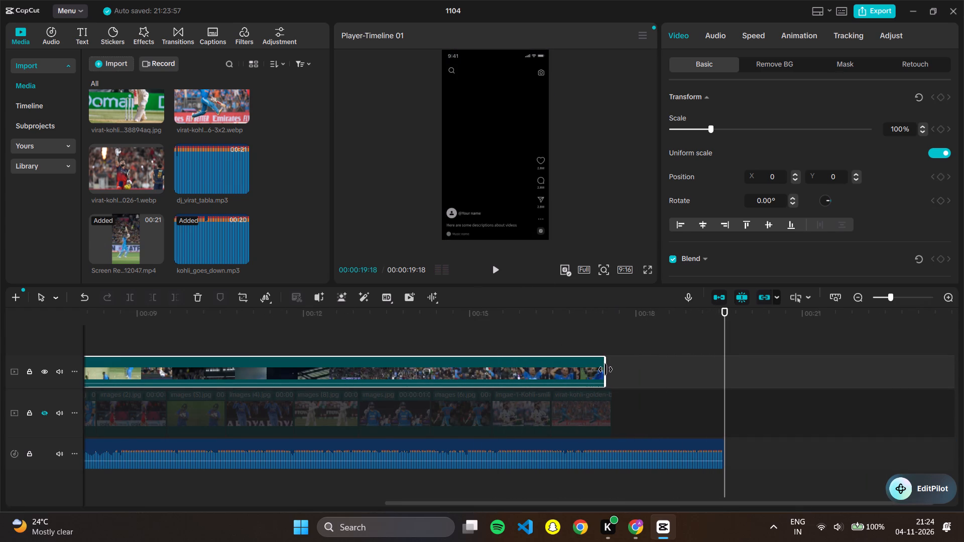
drag(606, 369, 575, 374)
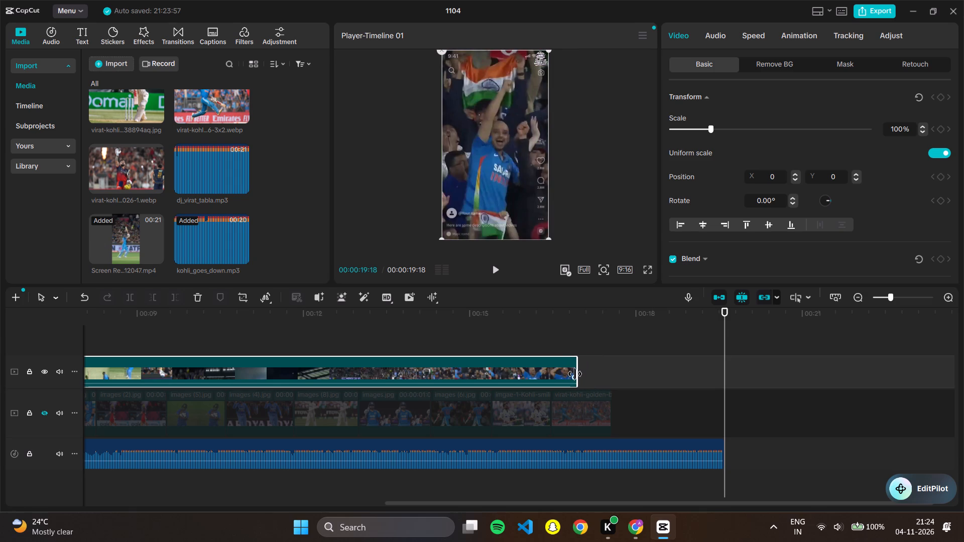
click(496, 268)
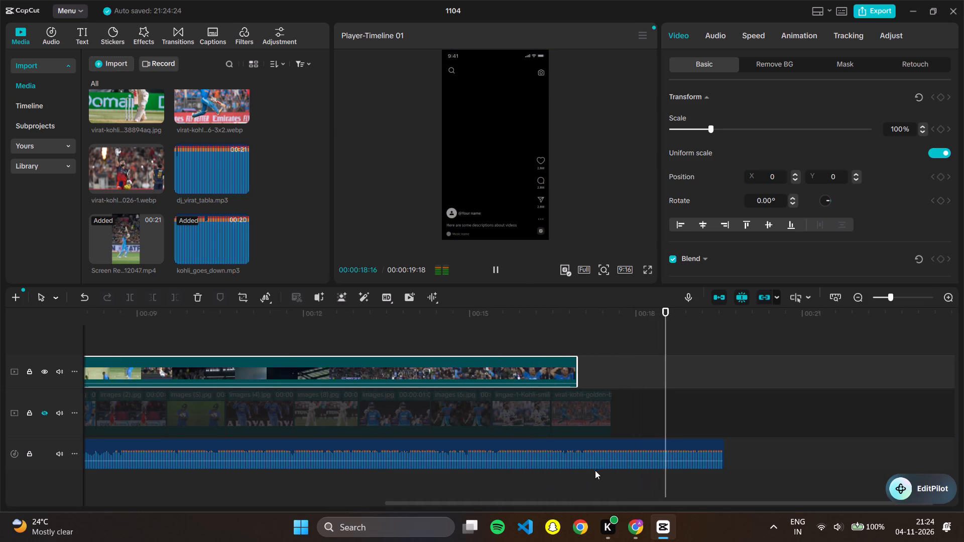
Trim the end of kohli_goes_down.mp3 on the audio track to line up with the end of the screen recording clip.
click(609, 452)
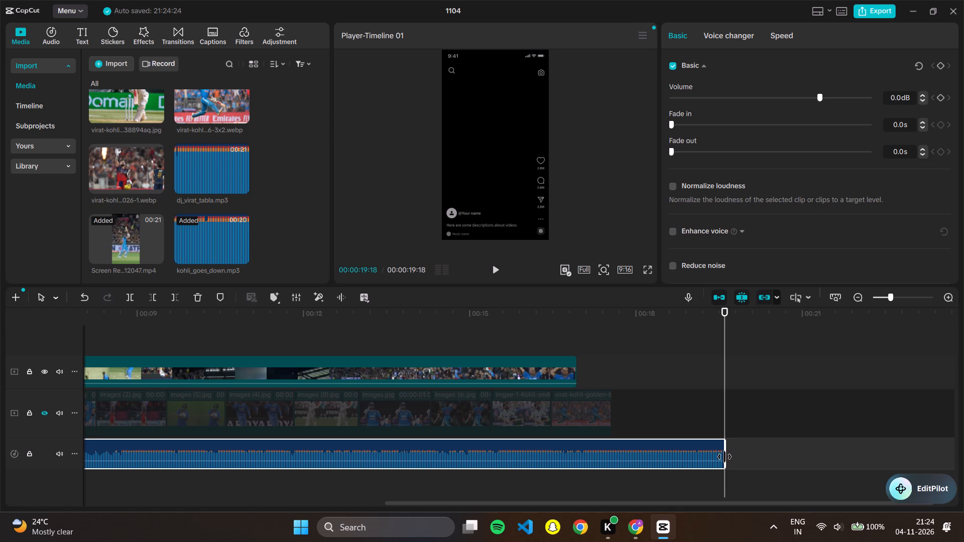
drag(726, 458, 586, 454)
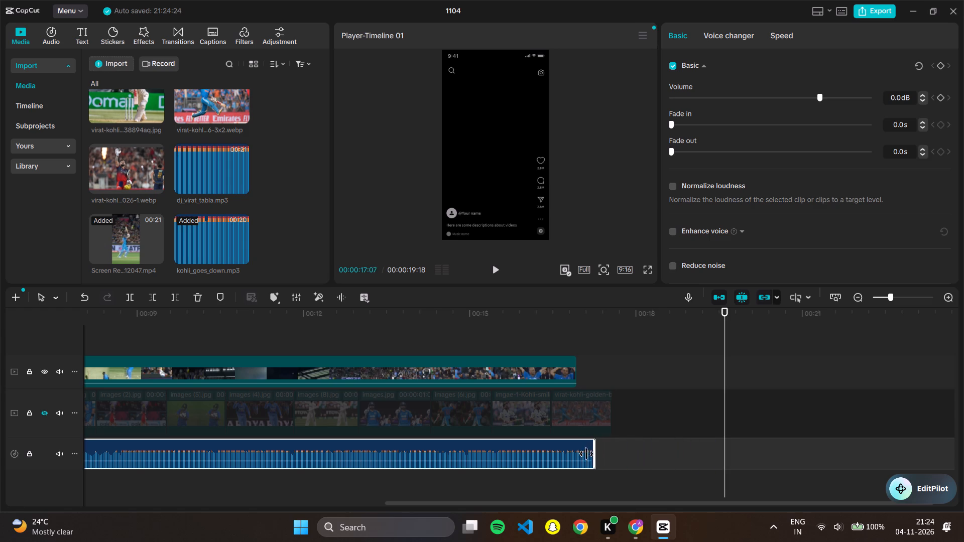
drag(586, 454, 577, 456)
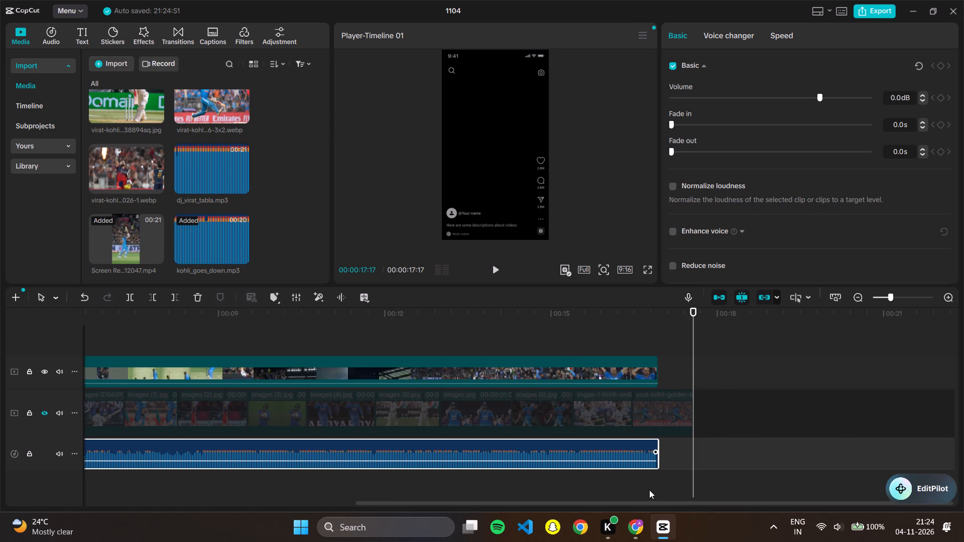
click(649, 490)
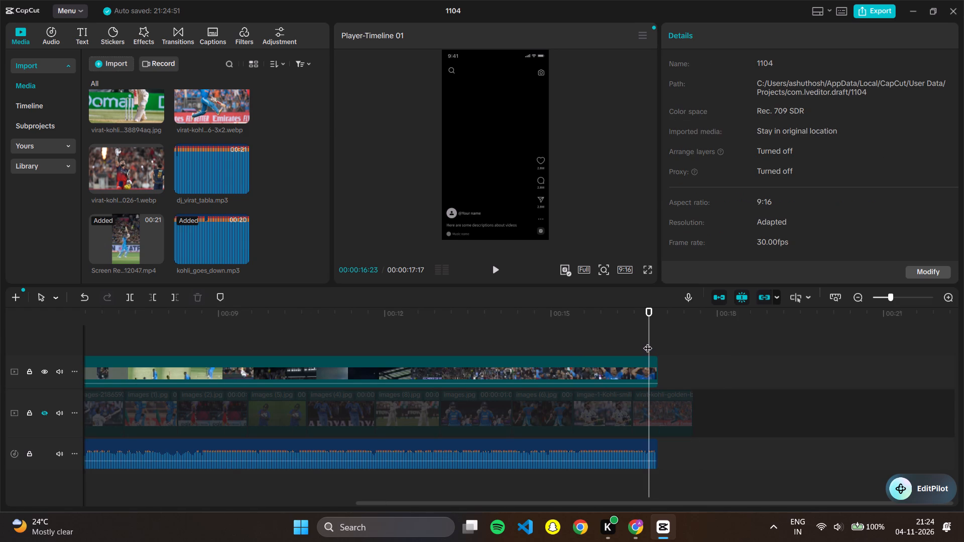
Split the screen recording clip at 00:00:06:25 and play the timeline to check it with the music.
drag(648, 336, 55, 370)
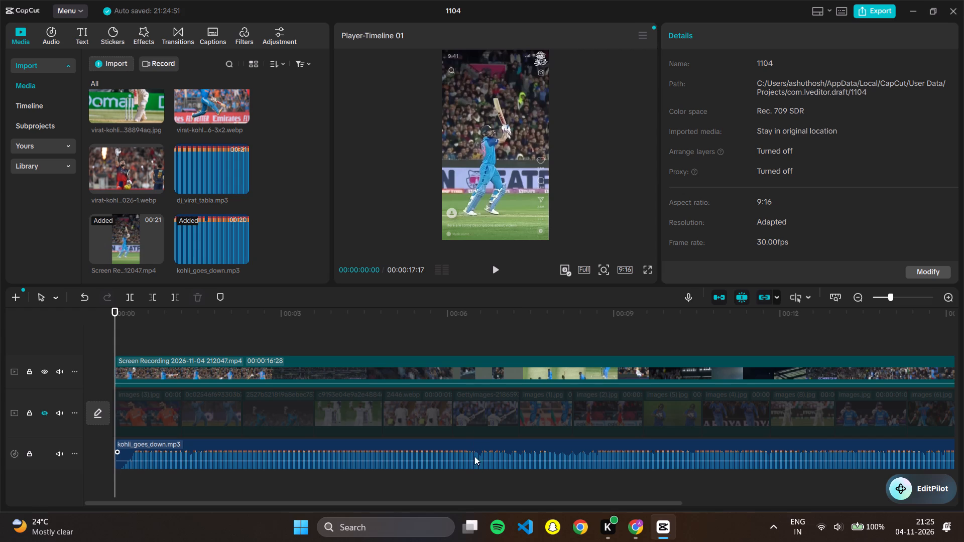
click(500, 373)
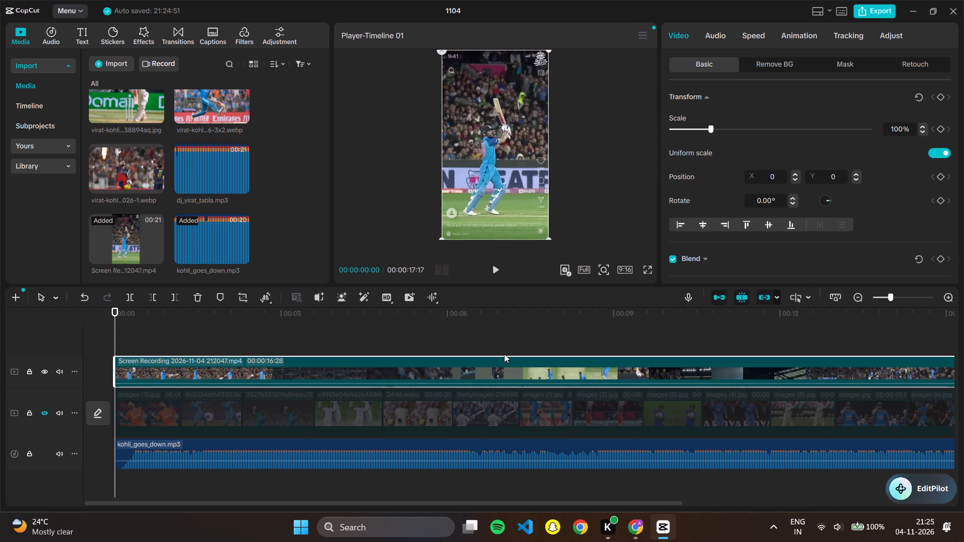
click(493, 269)
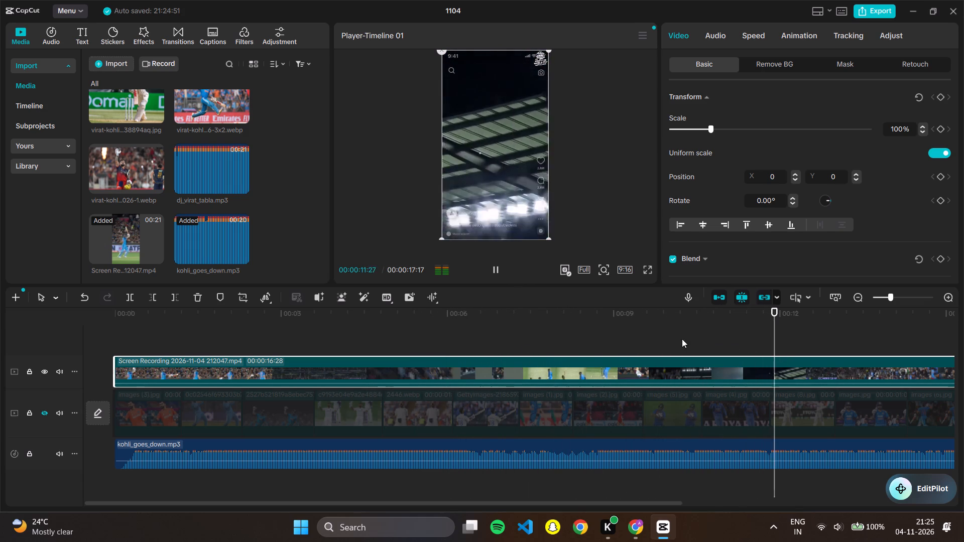
click(495, 269)
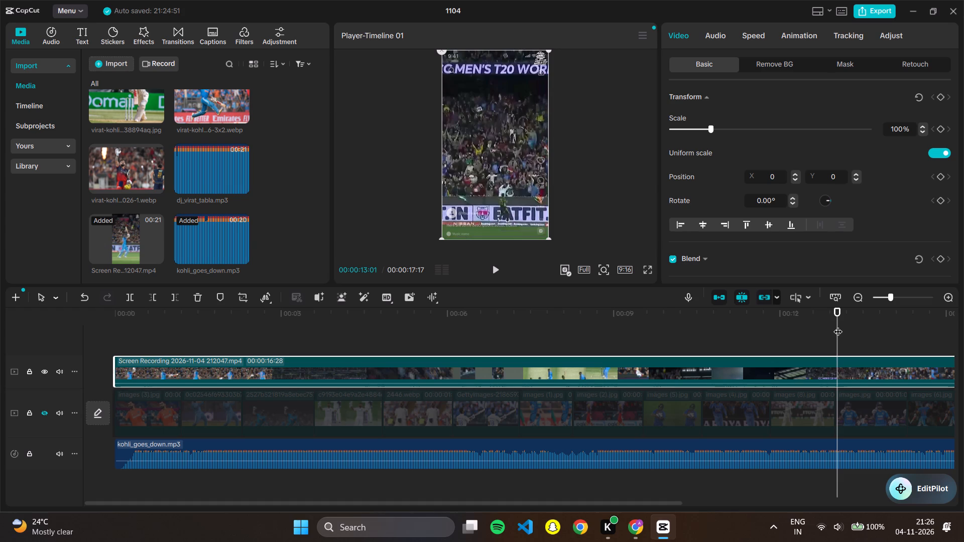
drag(838, 325, 612, 335)
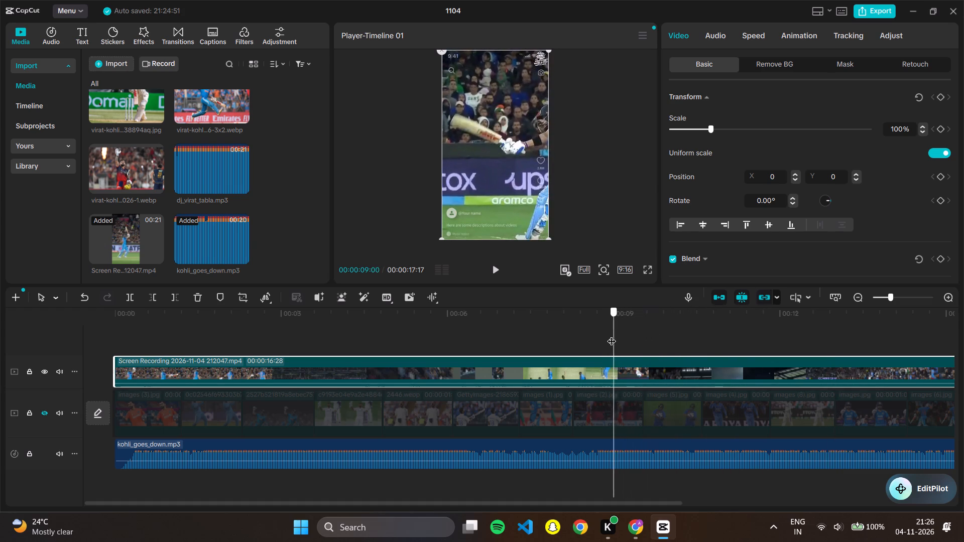
drag(612, 335, 513, 337)
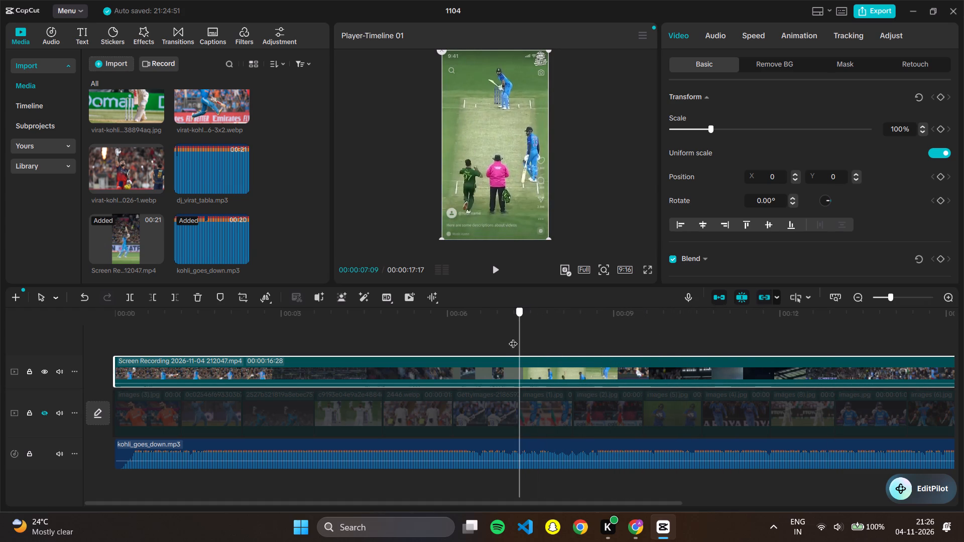
drag(513, 337, 499, 336)
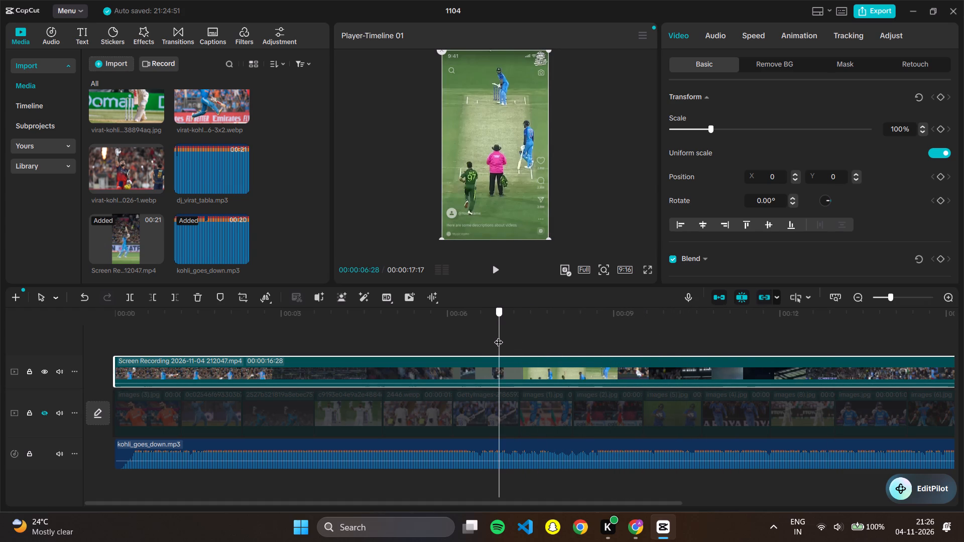
drag(499, 336, 498, 336)
drag(498, 336, 499, 335)
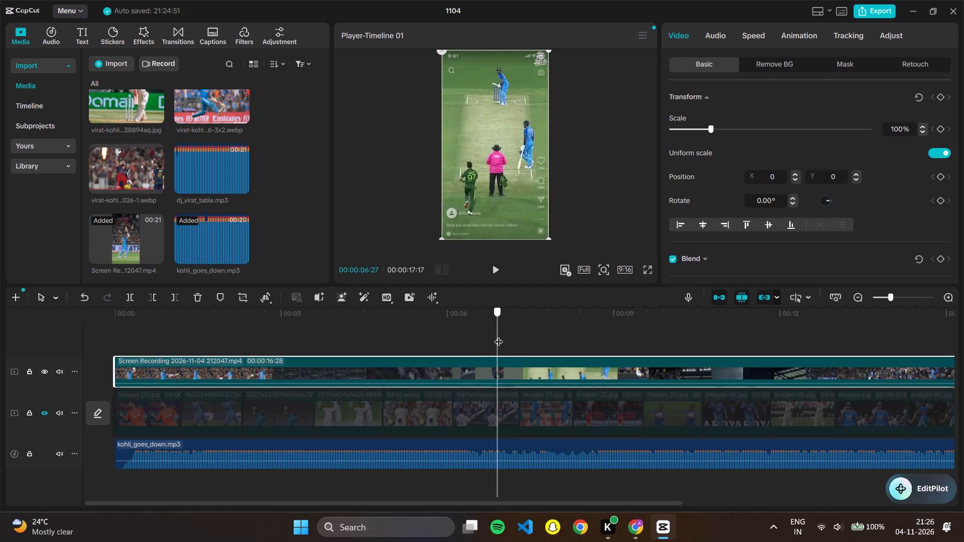
drag(499, 335, 493, 332)
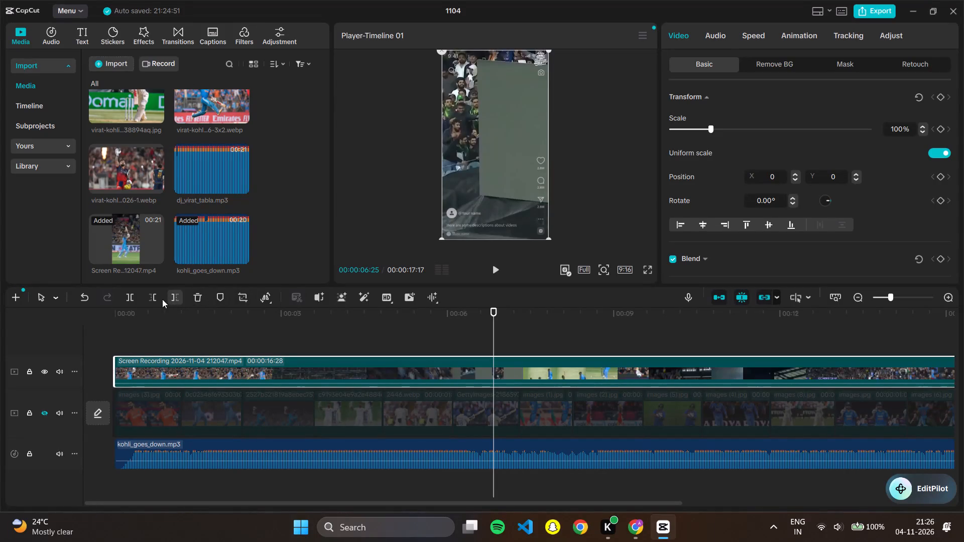
click(127, 299)
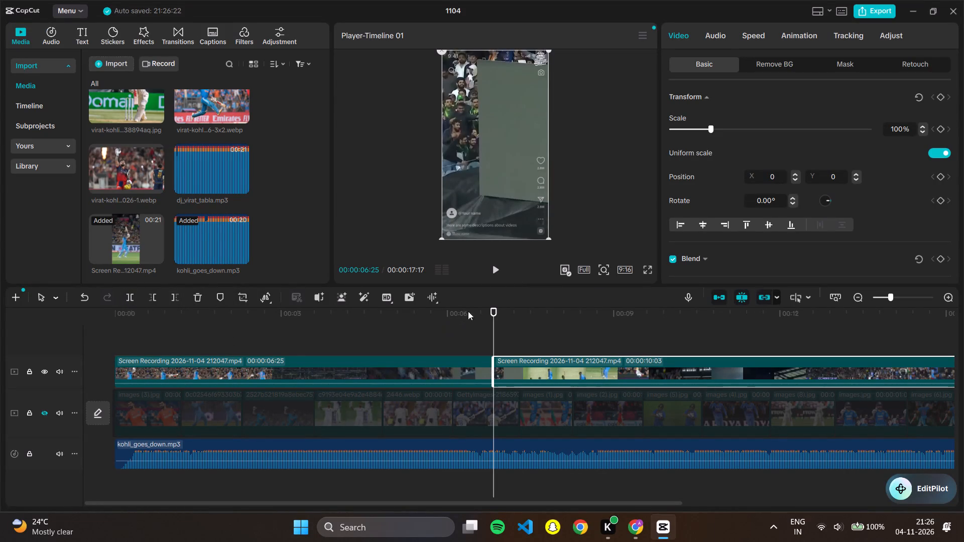
click(495, 269)
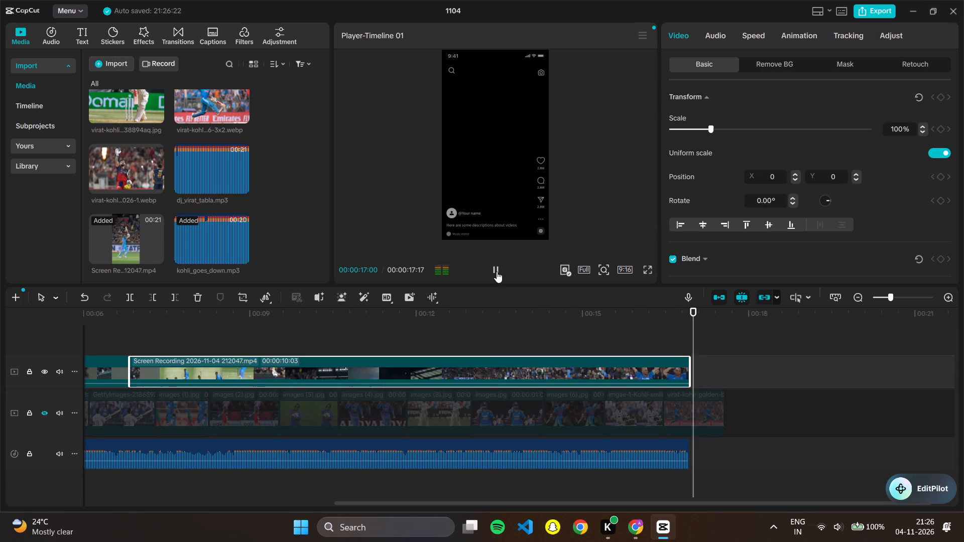
click(497, 270)
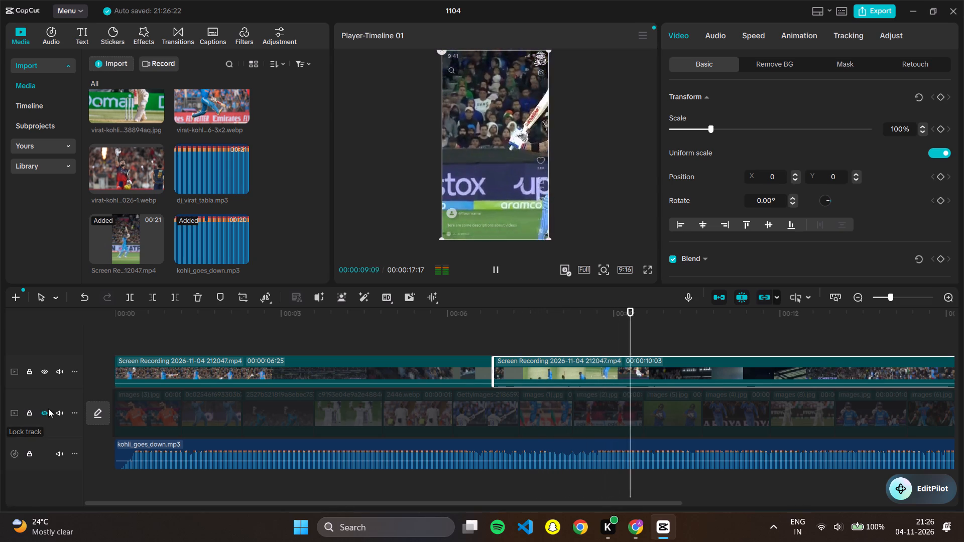
click(497, 269)
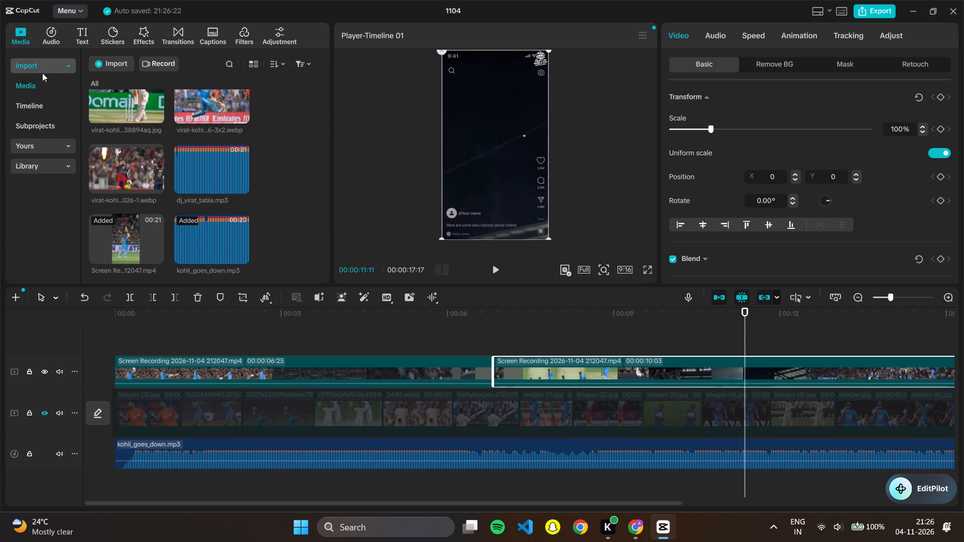
Look through the transitions and text effects libraries, reloading the transitions.
click(180, 36)
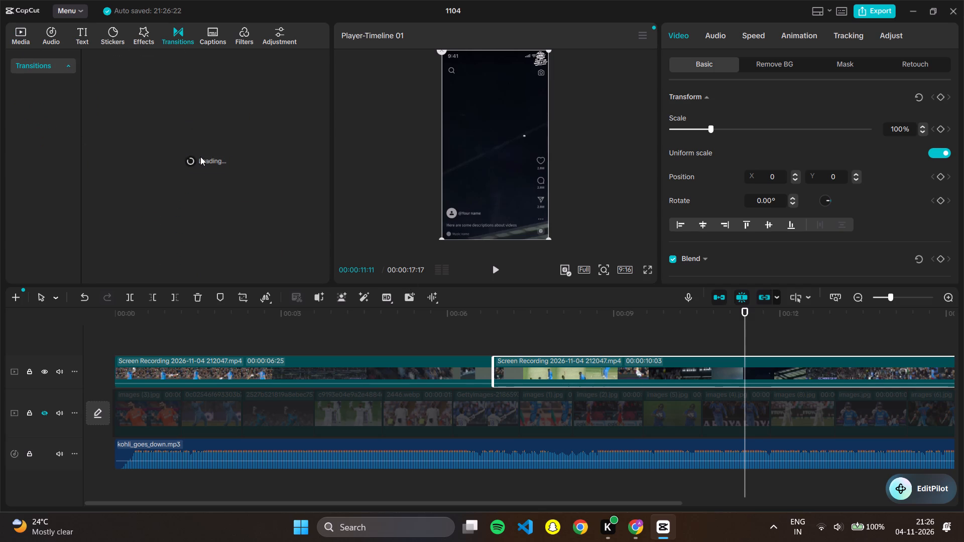
click(241, 157)
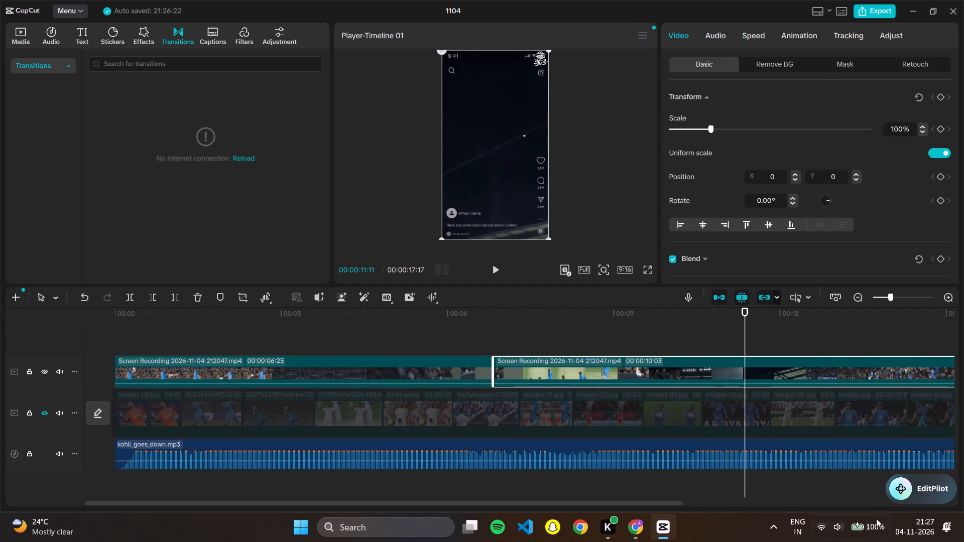
click(245, 159)
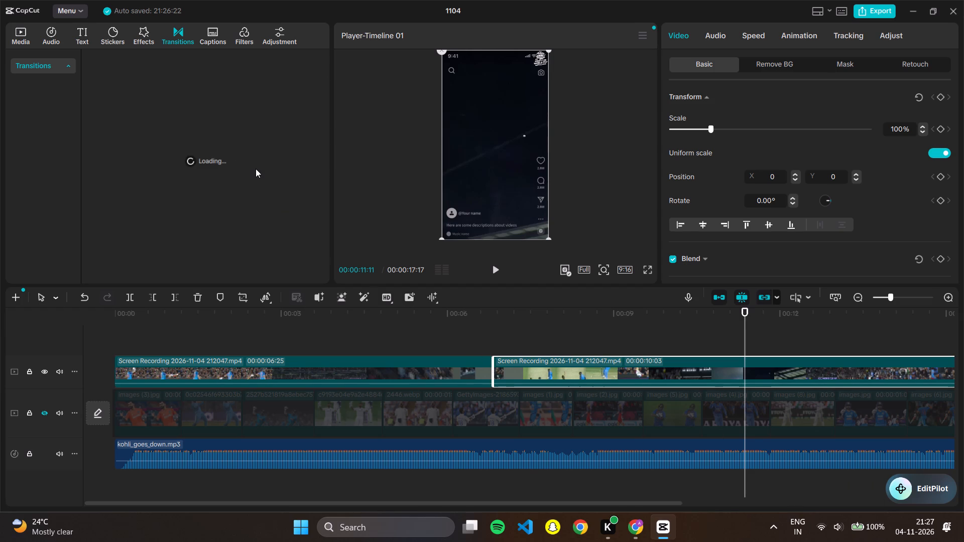
click(82, 35)
click(81, 34)
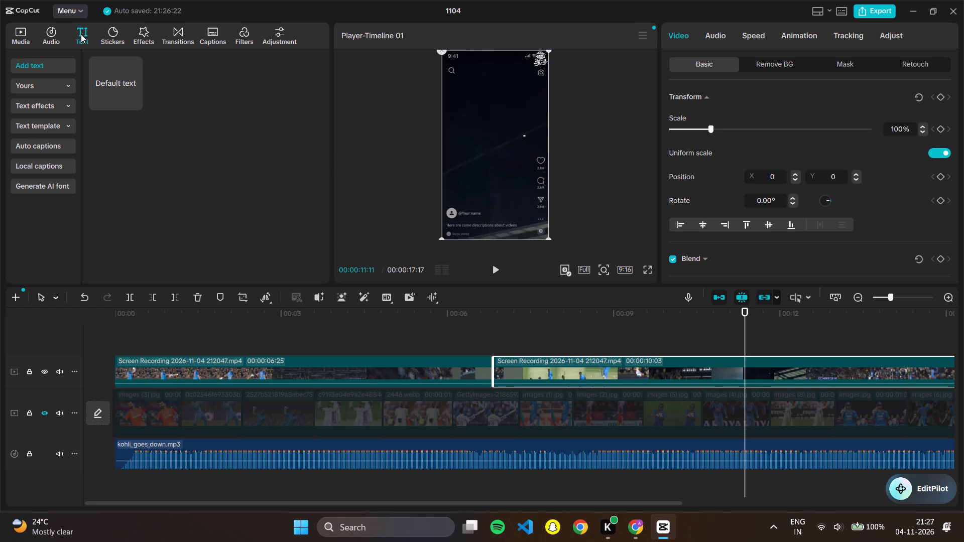
click(49, 108)
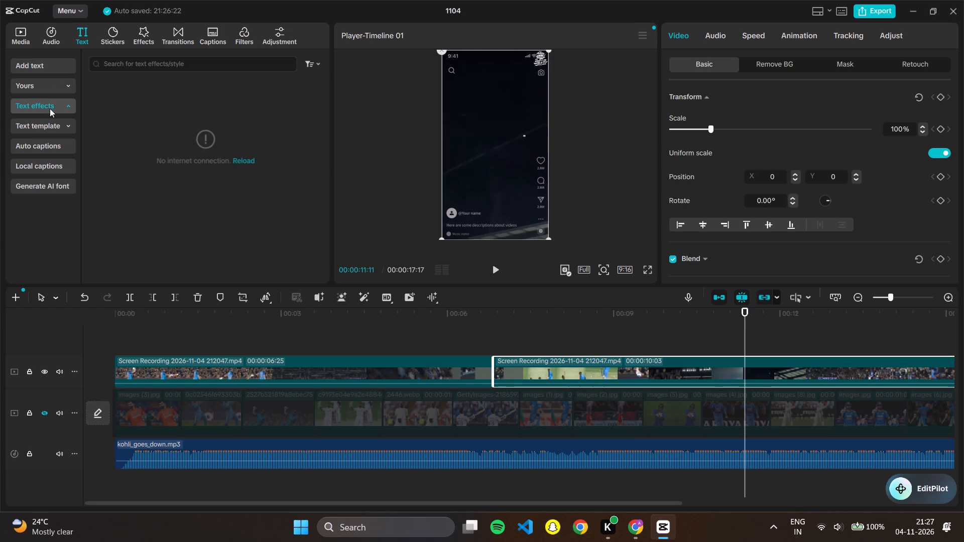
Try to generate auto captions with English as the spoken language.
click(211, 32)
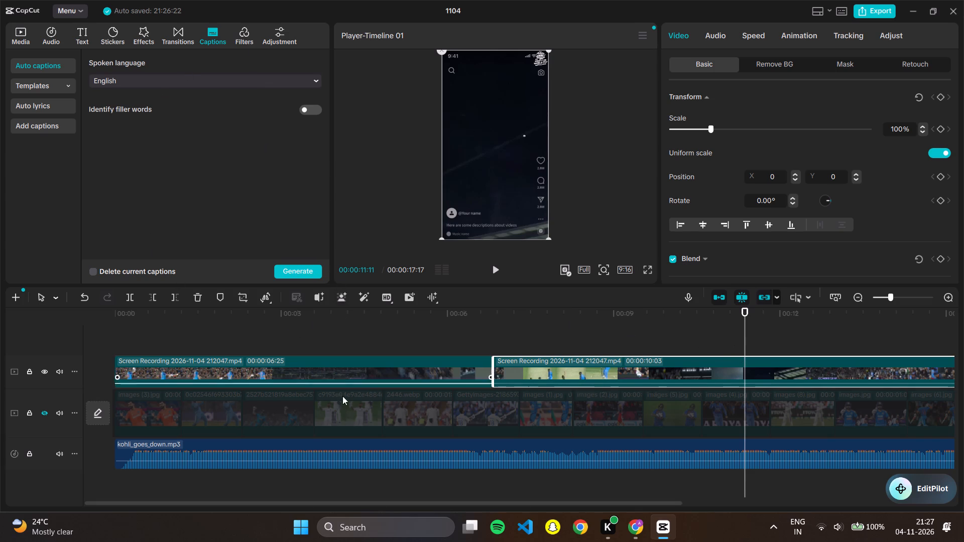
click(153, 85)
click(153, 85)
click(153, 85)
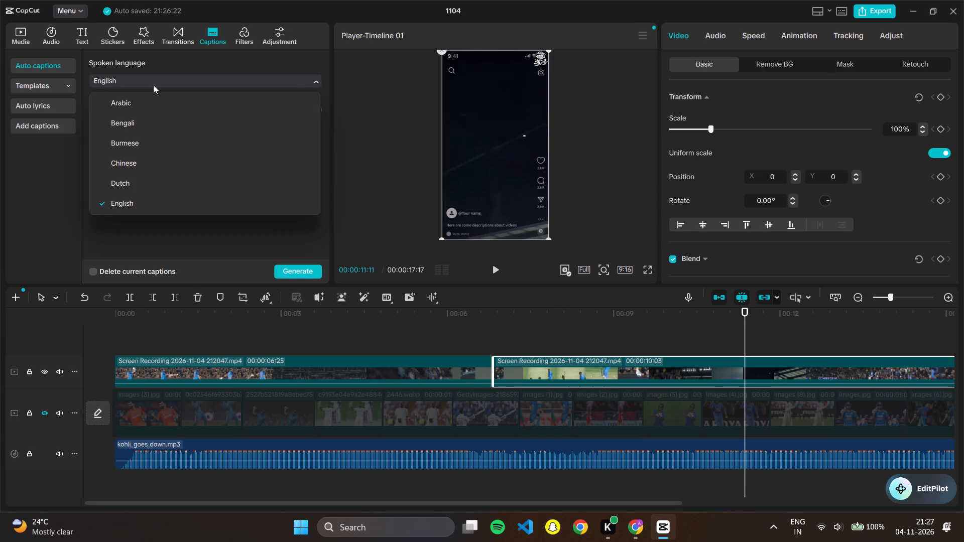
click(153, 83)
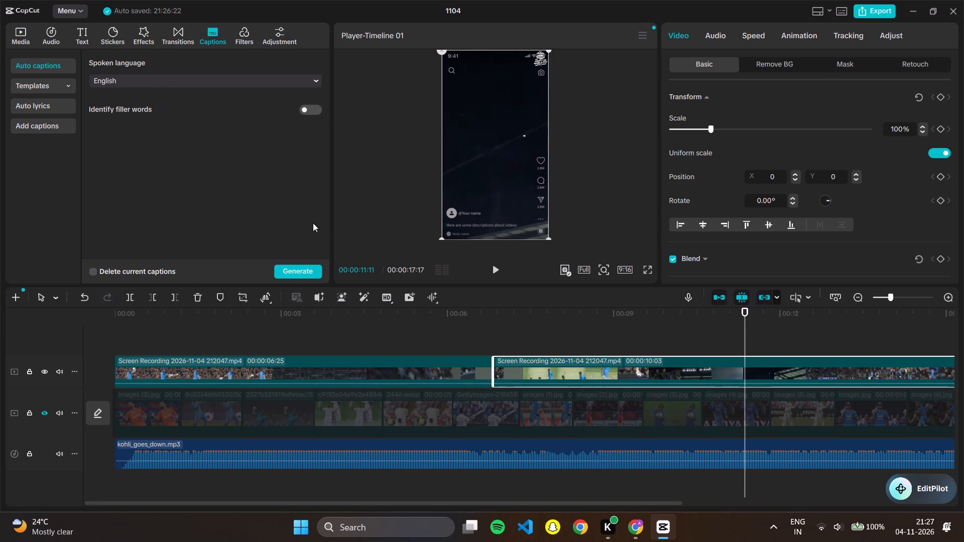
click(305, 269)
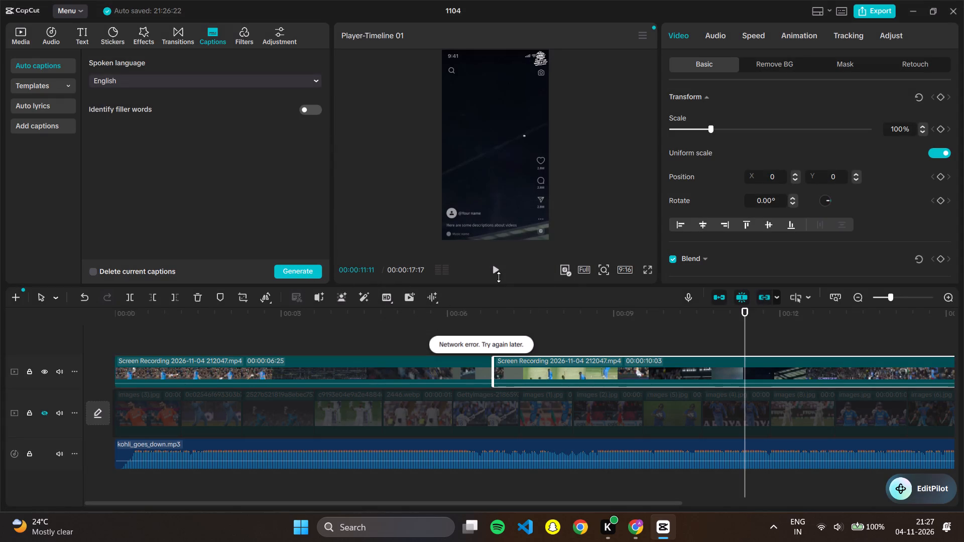
Scrub the playhead back to the start of the timeline at 00:00:00:00.
drag(746, 332, 717, 334)
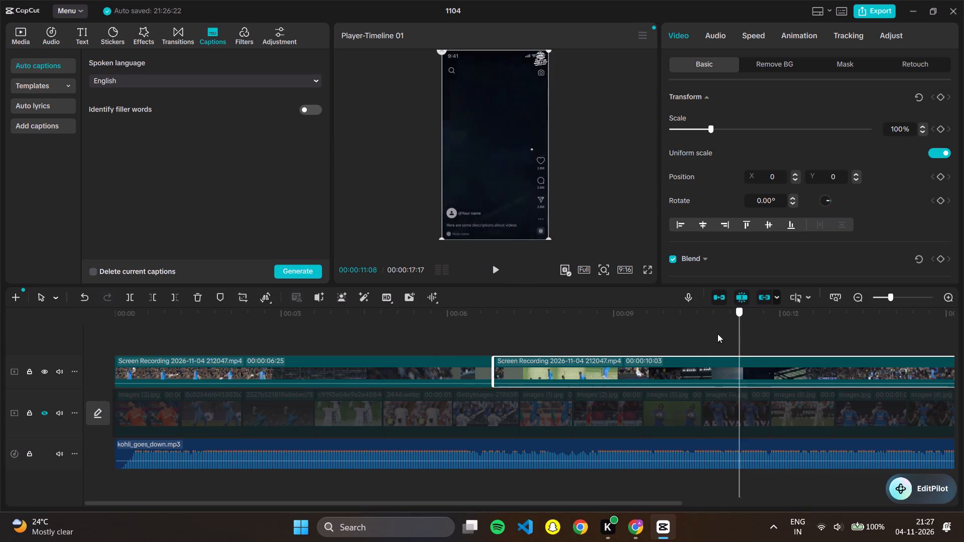
drag(717, 334, 155, 296)
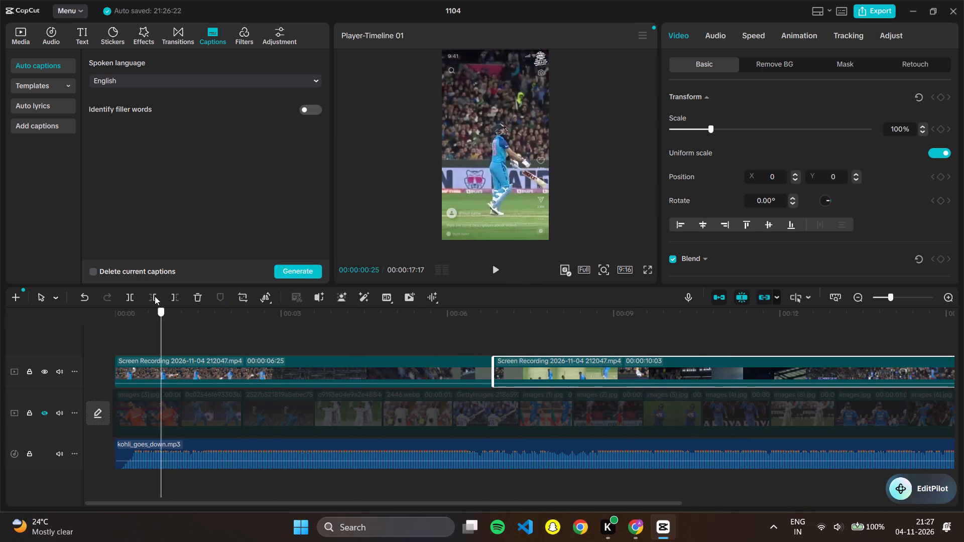
drag(155, 296, 115, 291)
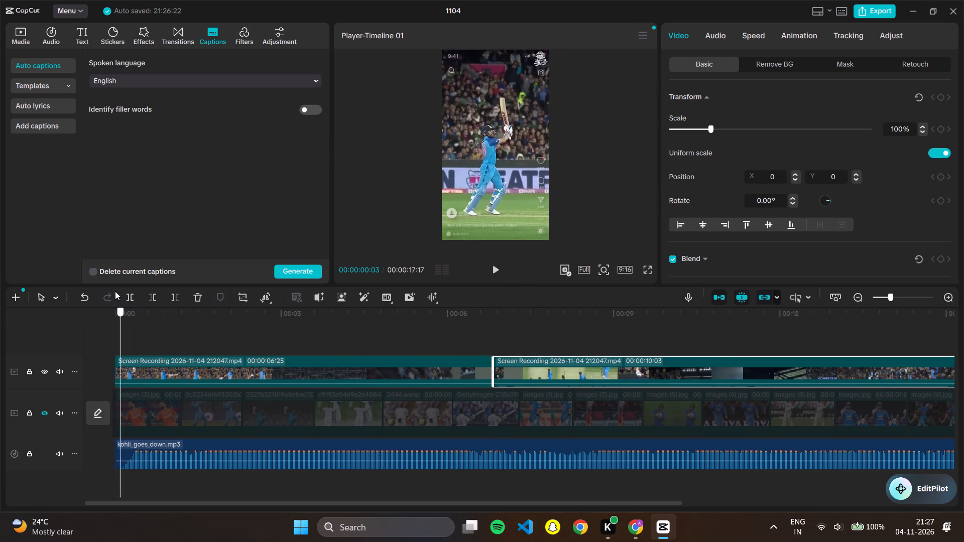
drag(115, 291, 114, 291)
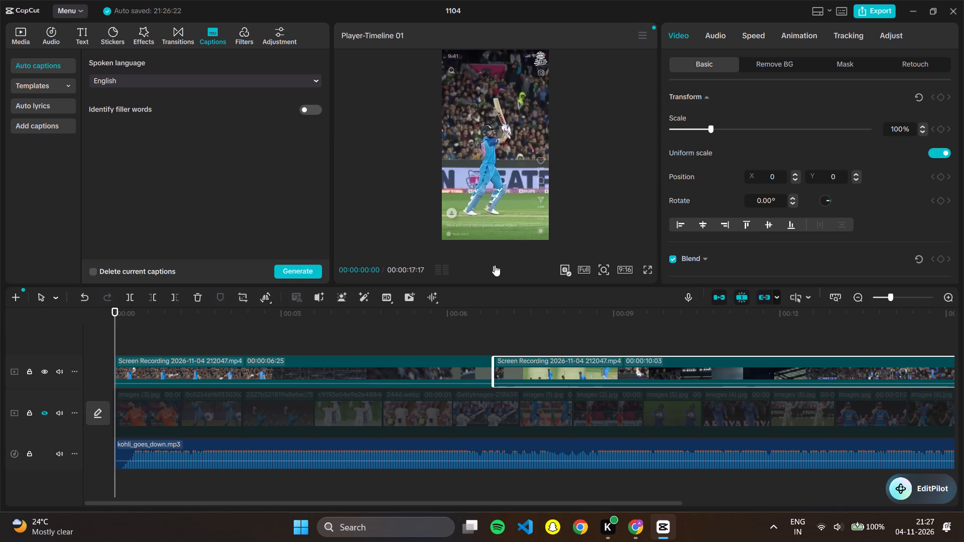
Look through the filters, captions, transitions and video effects libraries.
click(242, 37)
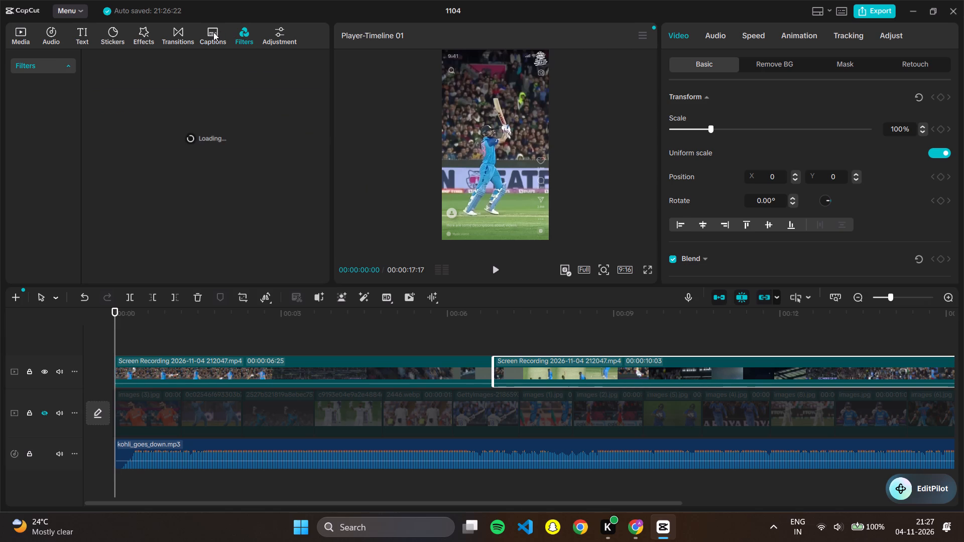
click(213, 32)
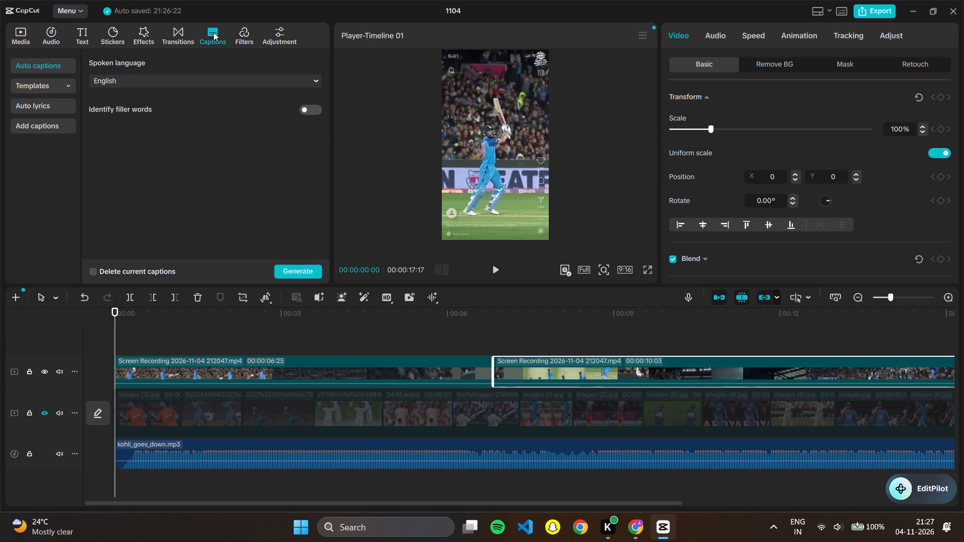
click(177, 33)
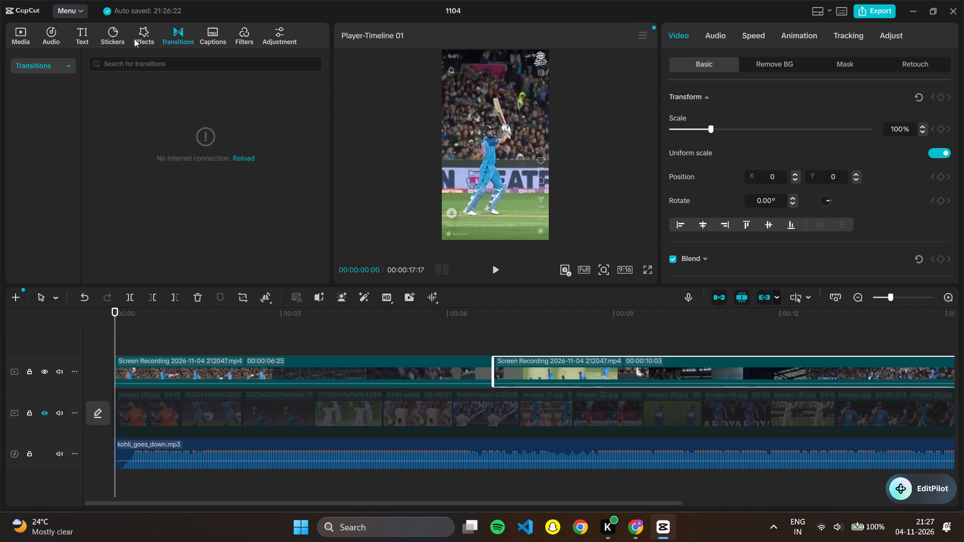
click(151, 36)
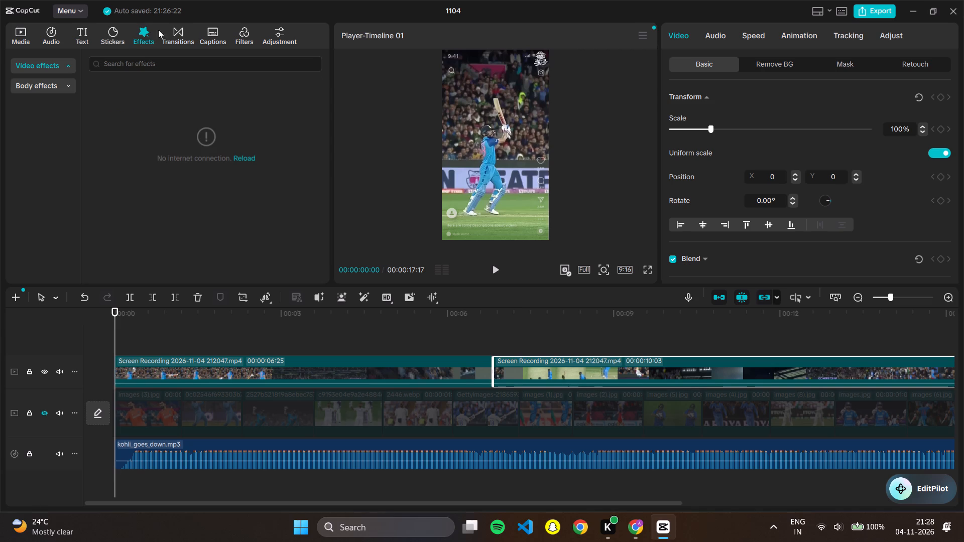
Try to export Timeline 01 as a 1080P mp4 video named 1104 with the H.264 codec at 30fps.
click(867, 14)
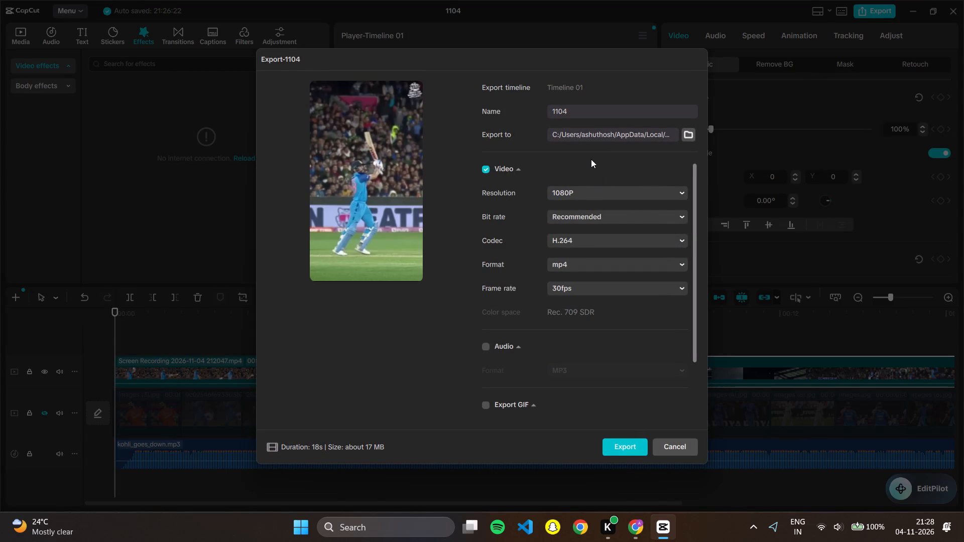
scroll(591, 159, down, 1)
click(622, 447)
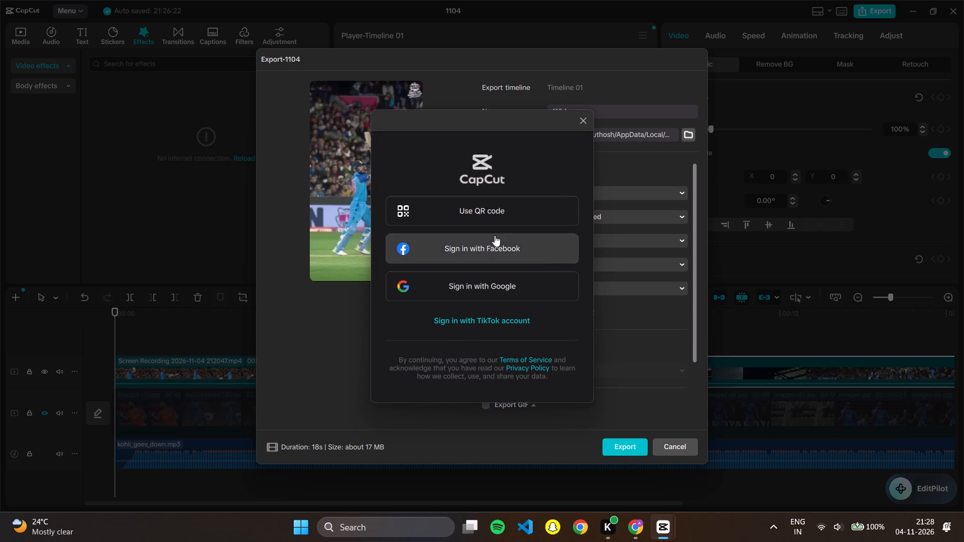
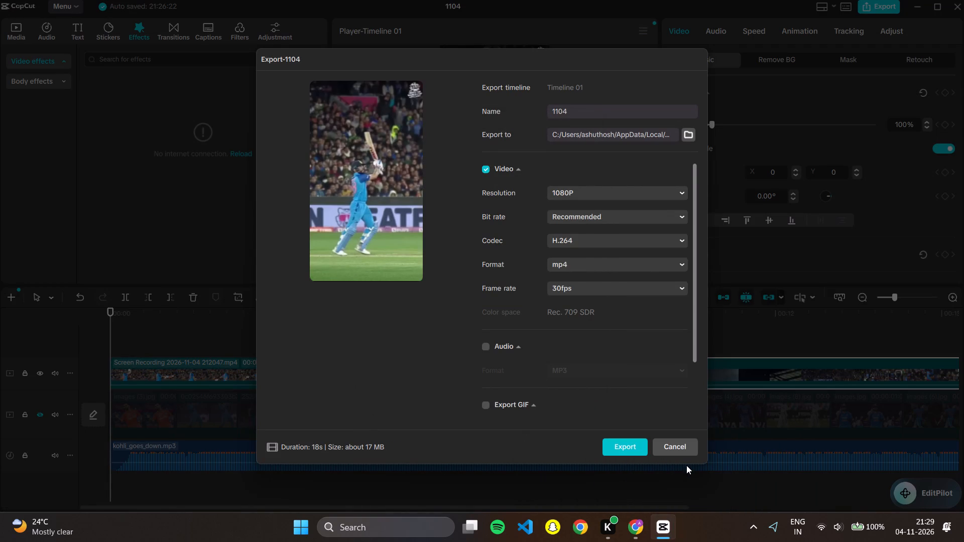
Dismiss the export settings for 1104 without exporting and close the video editor.
key(alt+Tab)
key(alt+Tab)
click(687, 444)
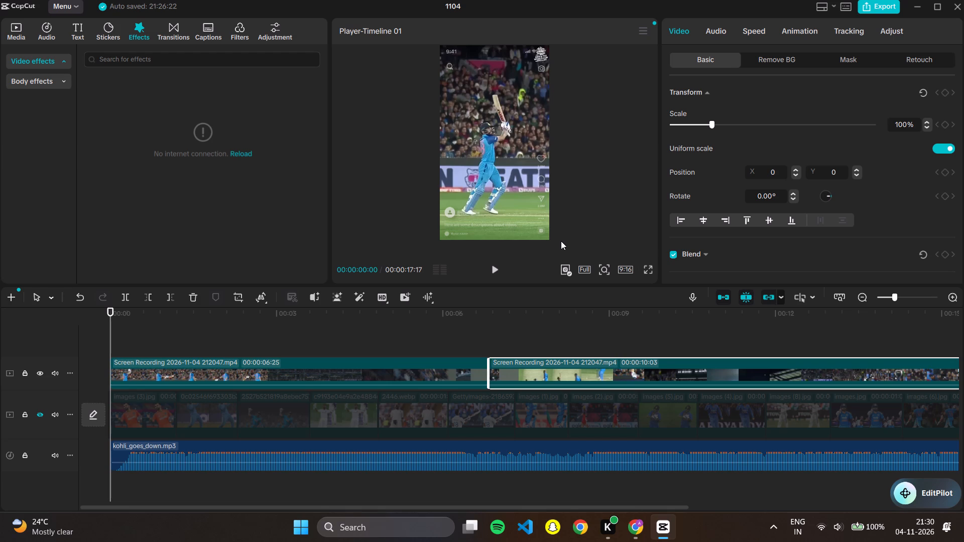
click(963, 0)
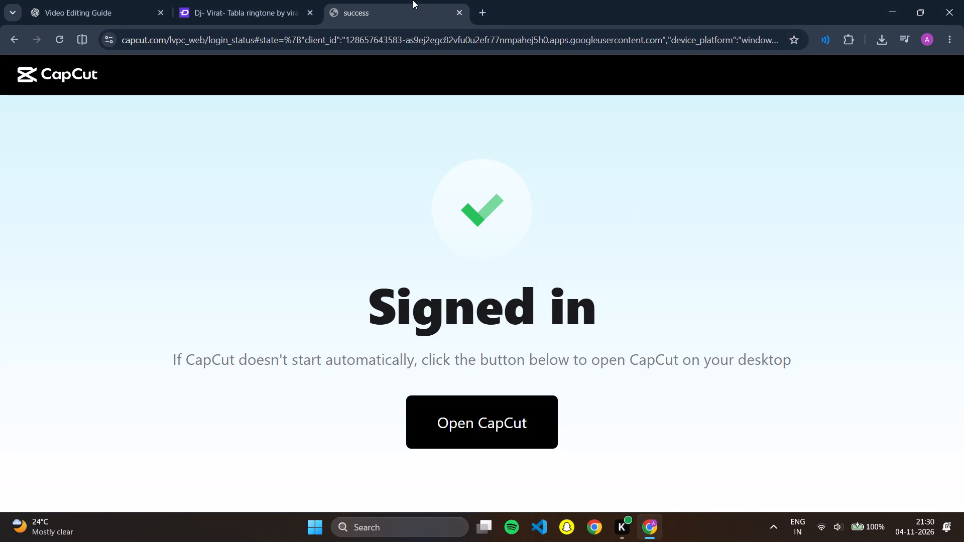
In Chrome, close the CapCut sign-in success page, the Zedge ringtone page and the browser window.
click(460, 12)
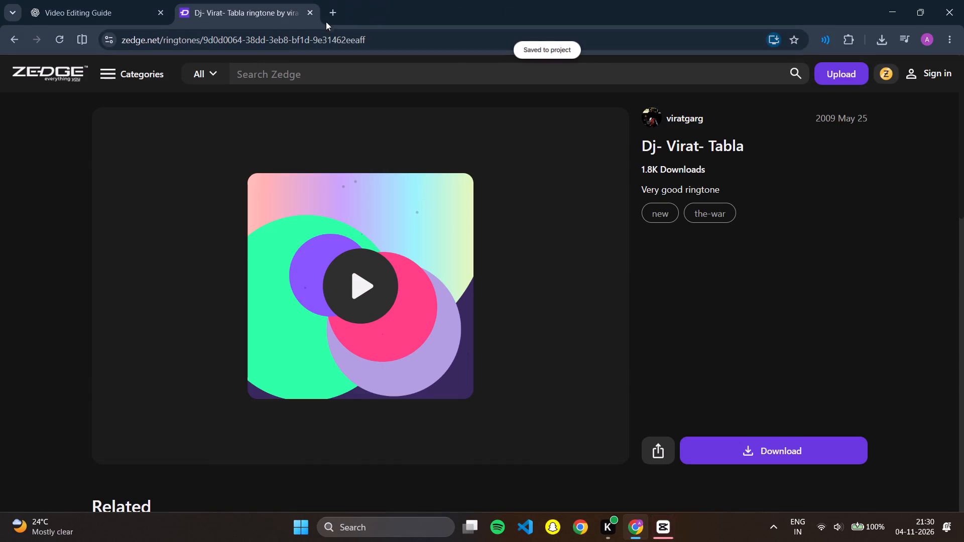
click(310, 14)
click(963, 0)
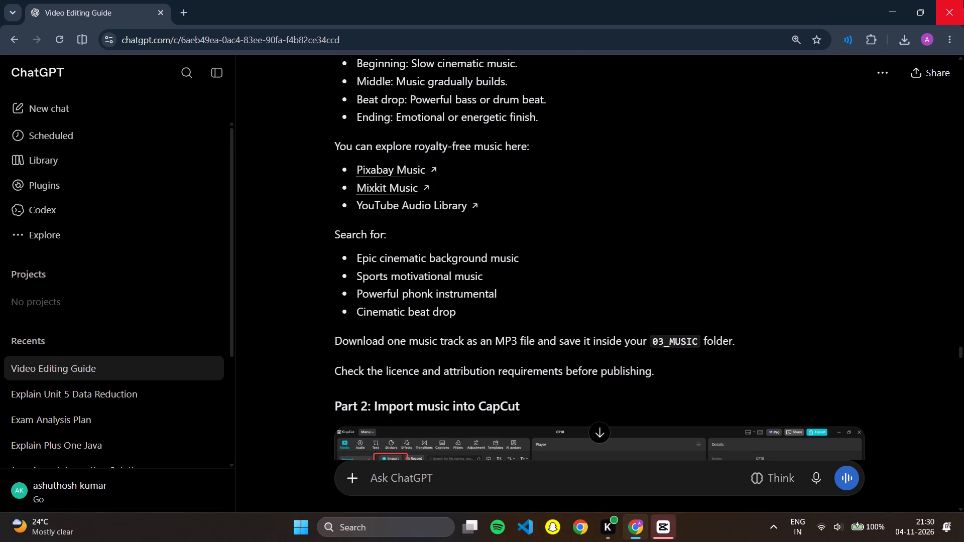